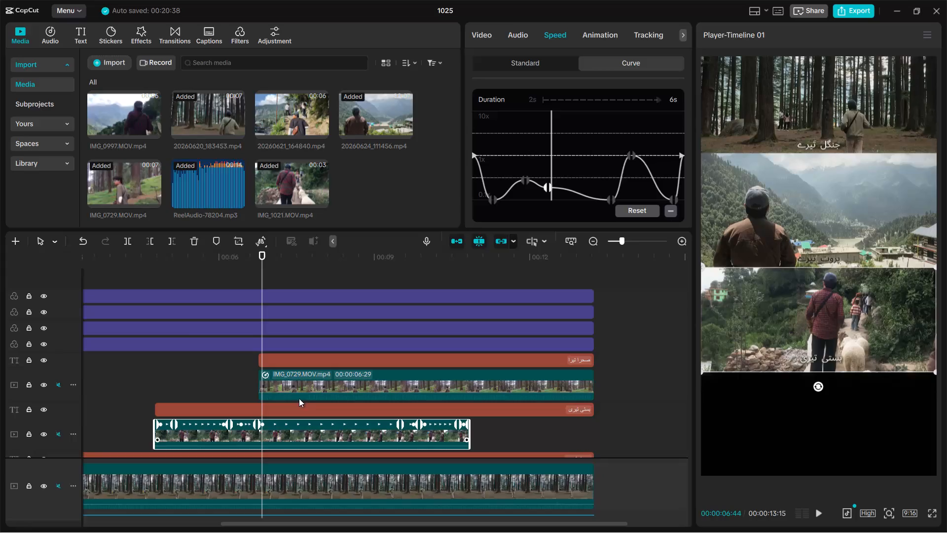
Play back the section from about 00:00:04:36 and delete the speed-curved IMG_1021.MOV.mp4 clip below the بستی تیری caption.
{"action": "left_click", "coordinate": [146, 263]}
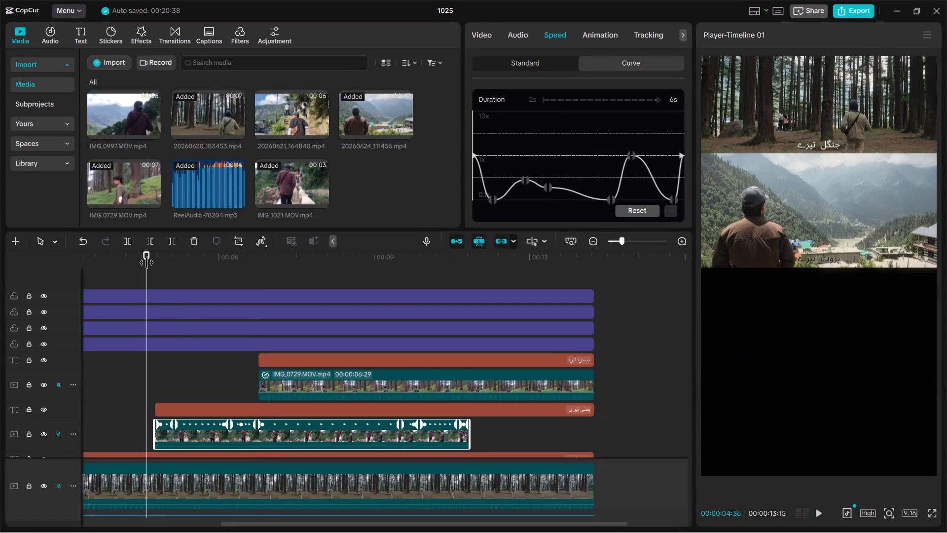
{"action": "key", "text": "space"}
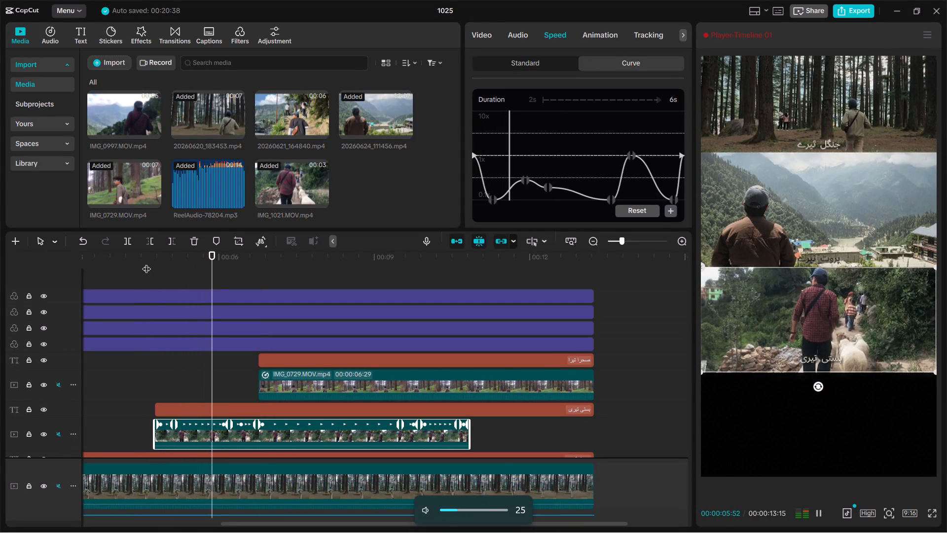
{"action": "key", "text": "space"}
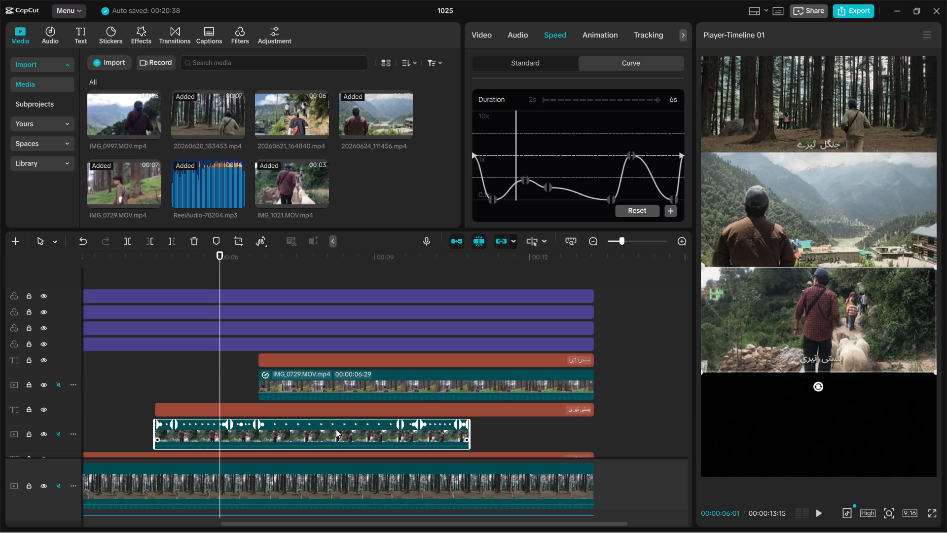
{"action": "key", "text": "Delete"}
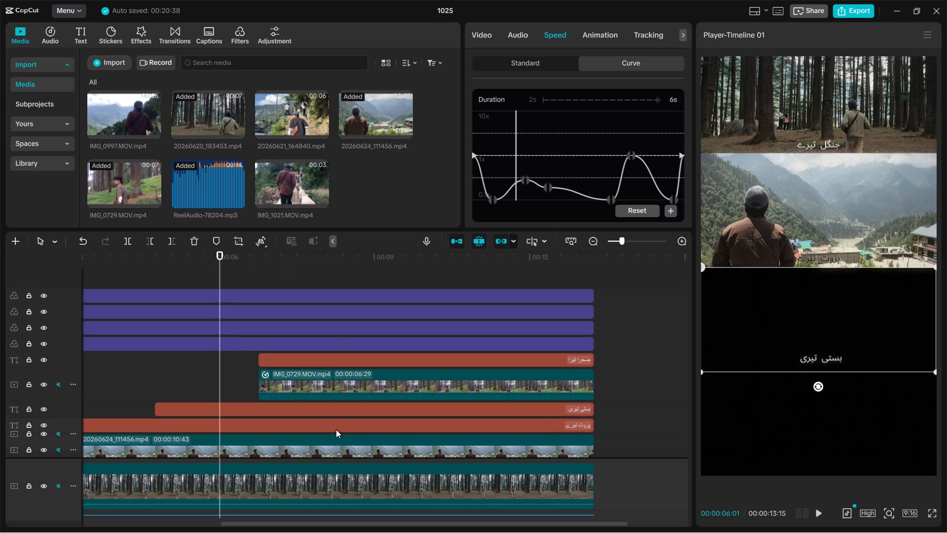
Add IMG_1021.MOV.mp4 to the timeline again on its own track, starting together with the بستی تیری caption.
{"action": "left_click_drag", "start_coordinate": [299, 188], "coordinate": [298, 188]}
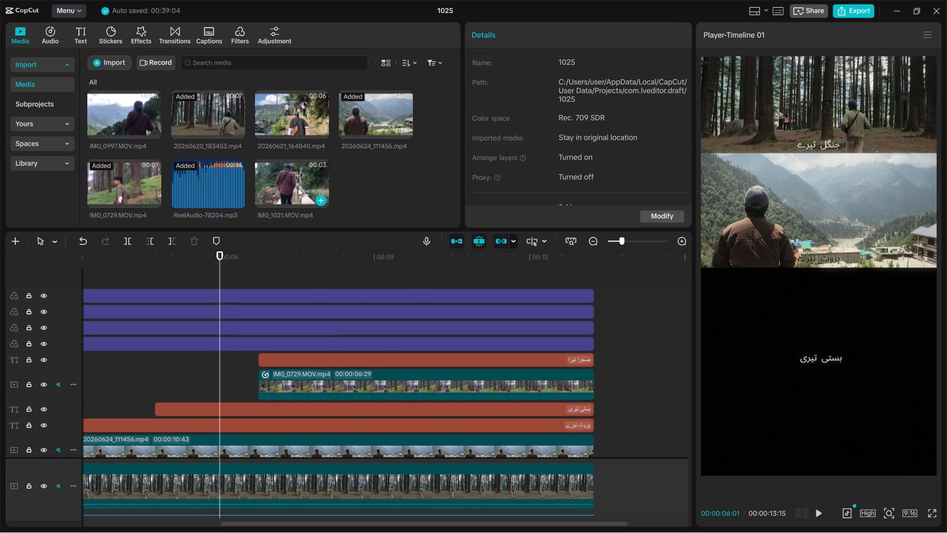
{"action": "left_click_drag", "start_coordinate": [298, 188], "coordinate": [272, 423]}
{"action": "scroll", "coordinate": [303, 240], "scroll_direction": "up", "scroll_amount": 1}
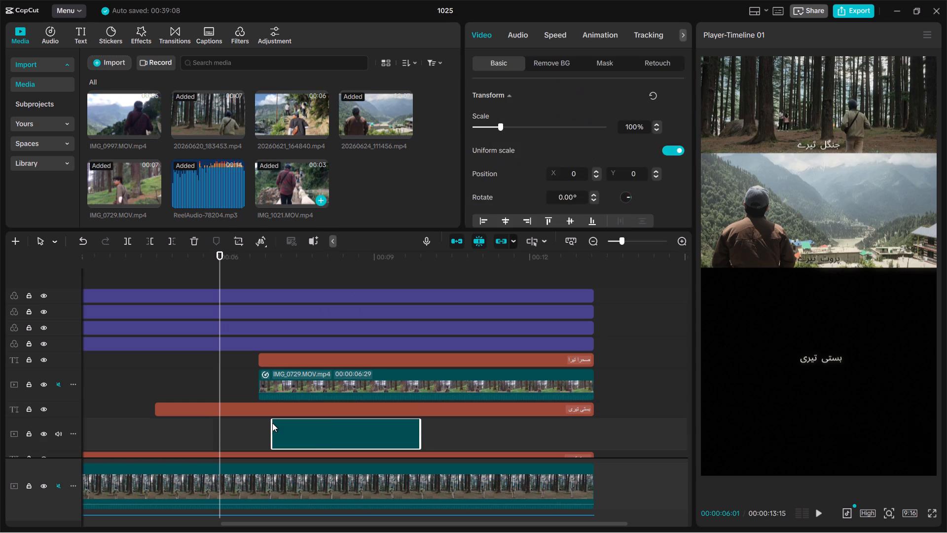
{"action": "scroll", "coordinate": [329, 437], "scroll_direction": "down", "scroll_amount": 1}
{"action": "left_click_drag", "start_coordinate": [360, 344], "coordinate": [308, 350]}
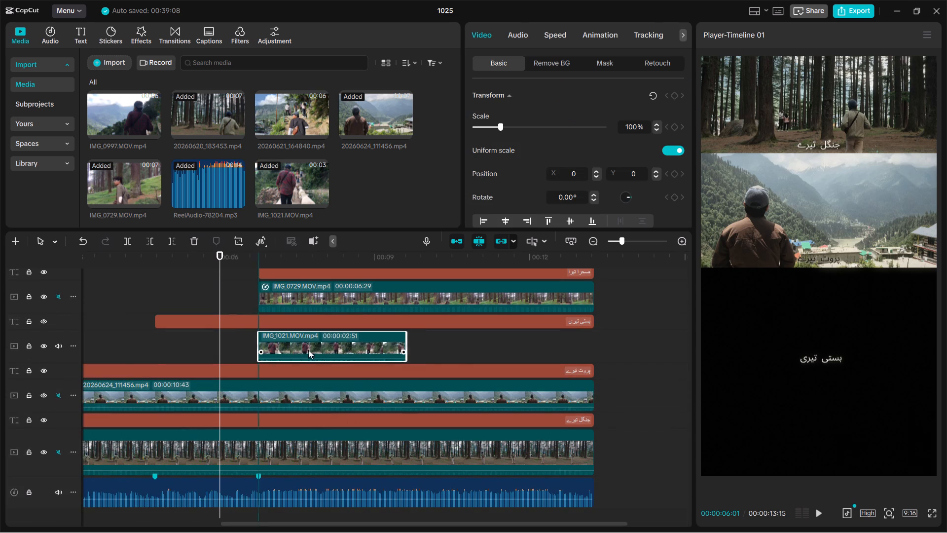
{"action": "left_click_drag", "start_coordinate": [308, 350], "coordinate": [242, 344]}
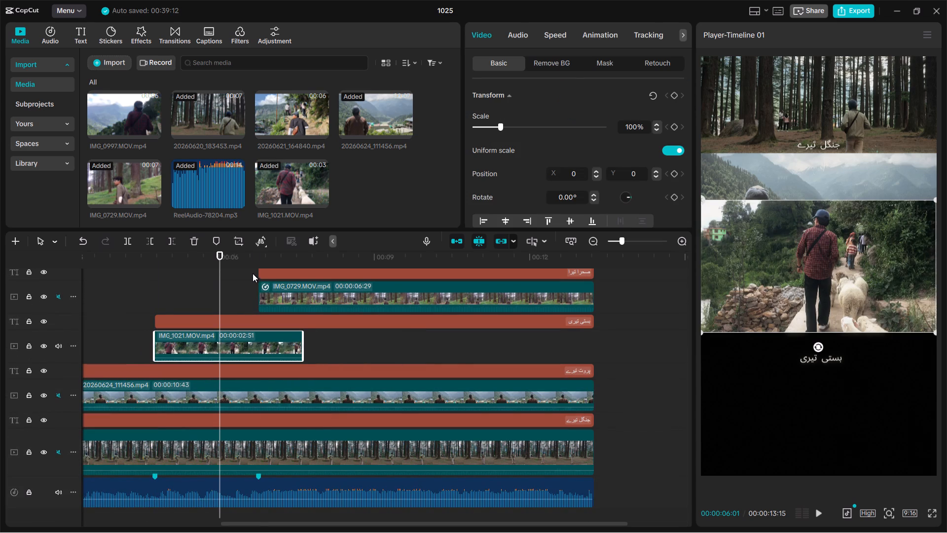
At 00:00:07:05, move the IMG_1021.MOV.mp4 picture down to about Y -610, directly beneath the mountain view clip.
{"action": "left_click_drag", "start_coordinate": [253, 273], "coordinate": [275, 253]}
{"action": "left_click", "coordinate": [275, 253]}
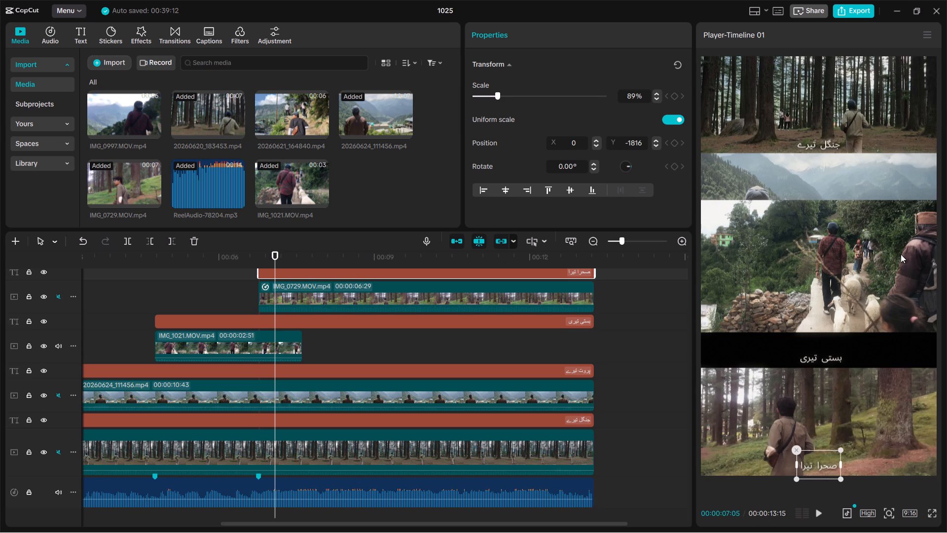
{"action": "left_click", "coordinate": [901, 254]}
{"action": "left_click_drag", "start_coordinate": [901, 254], "coordinate": [898, 342]}
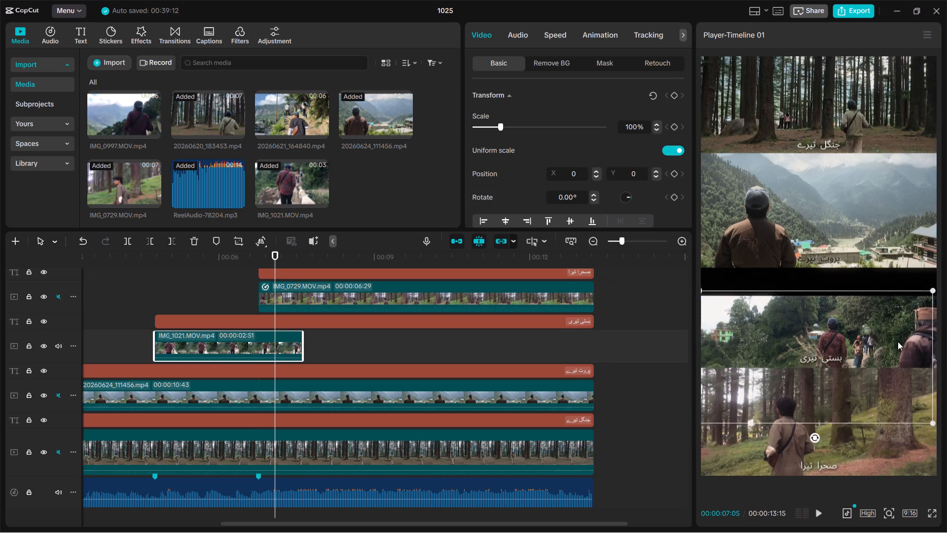
{"action": "left_click_drag", "start_coordinate": [898, 342], "coordinate": [901, 324]}
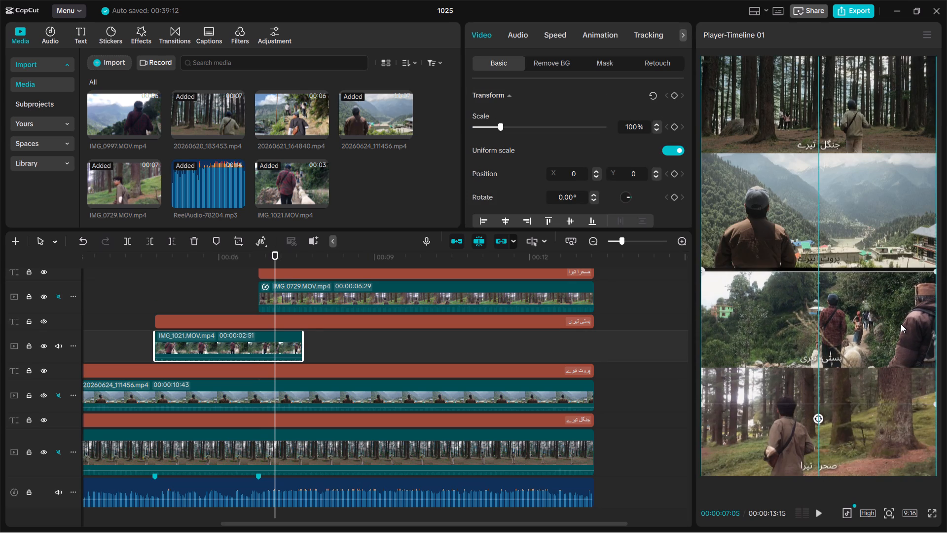
{"action": "left_click_drag", "start_coordinate": [901, 324], "coordinate": [901, 315]}
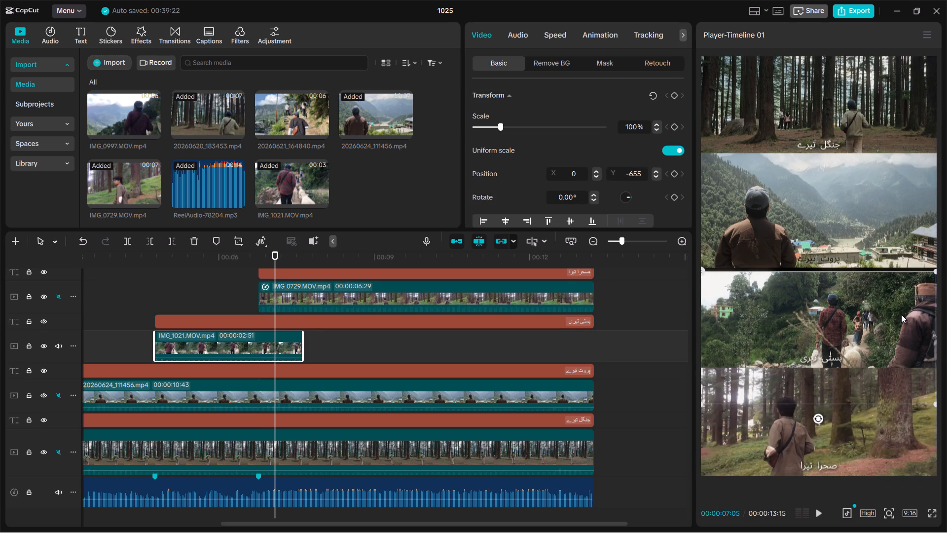
{"action": "left_click_drag", "start_coordinate": [909, 311], "coordinate": [909, 293]}
{"action": "left_click_drag", "start_coordinate": [912, 295], "coordinate": [914, 290]}
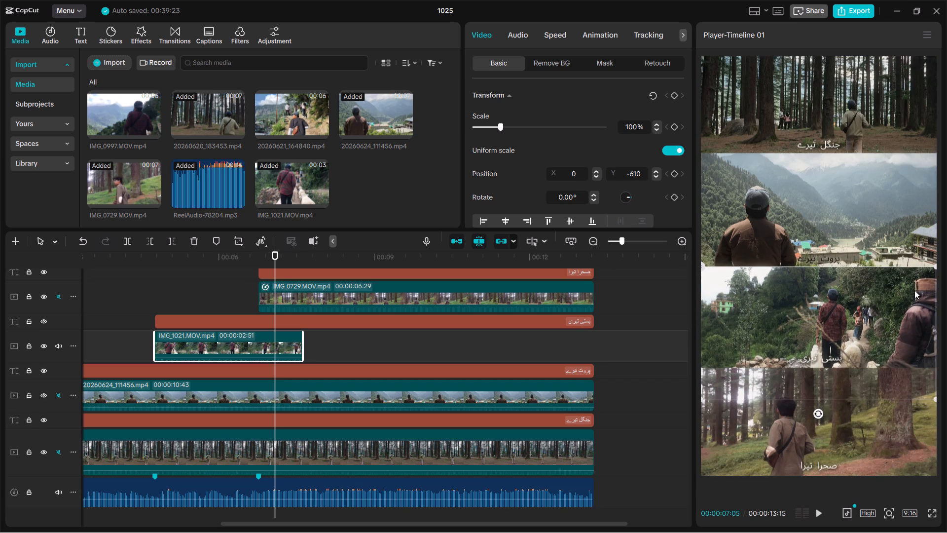
Crop a strip off the top and bottom of the IMG_1021.MOV.mp4 clip, keeping its full width and 0° rotation.
{"action": "left_click", "coordinate": [239, 237]}
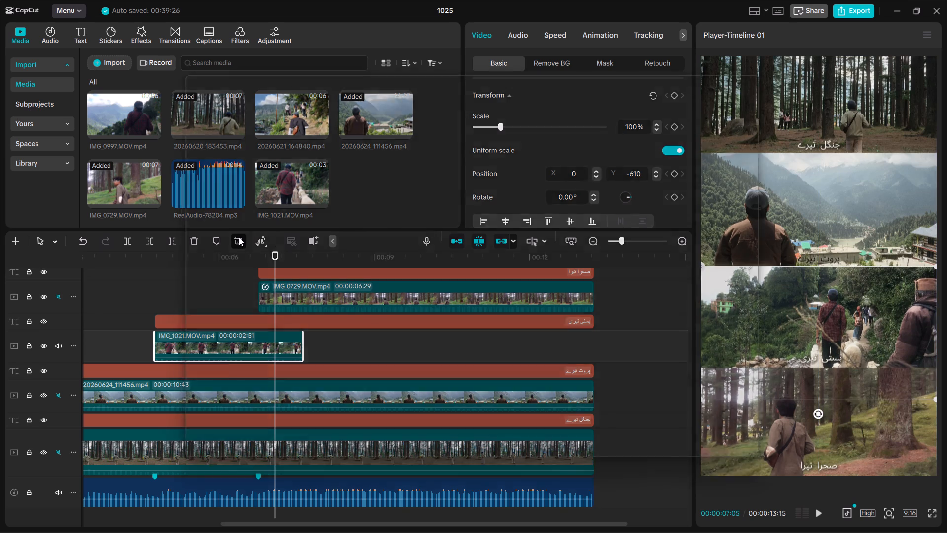
{"action": "left_click_drag", "start_coordinate": [482, 393], "coordinate": [494, 361]}
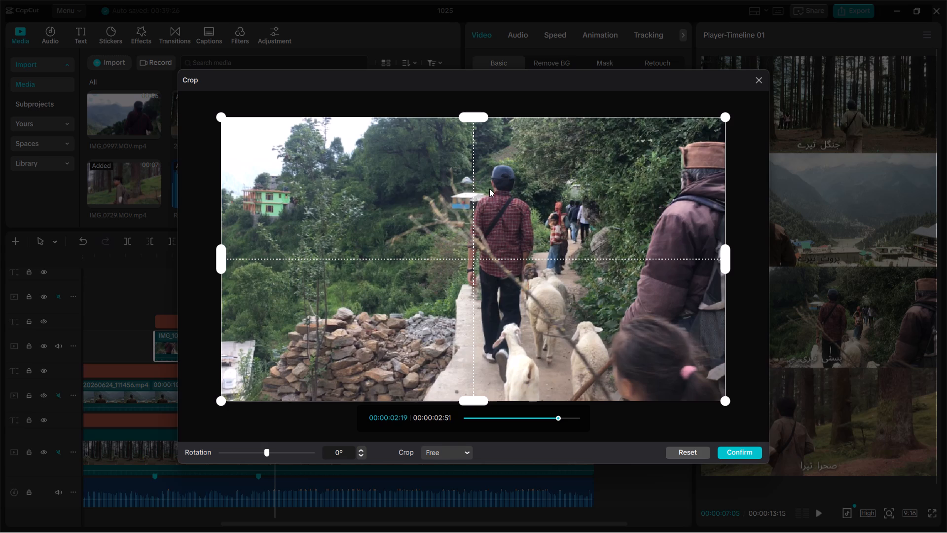
{"action": "left_click_drag", "start_coordinate": [475, 114], "coordinate": [468, 140]}
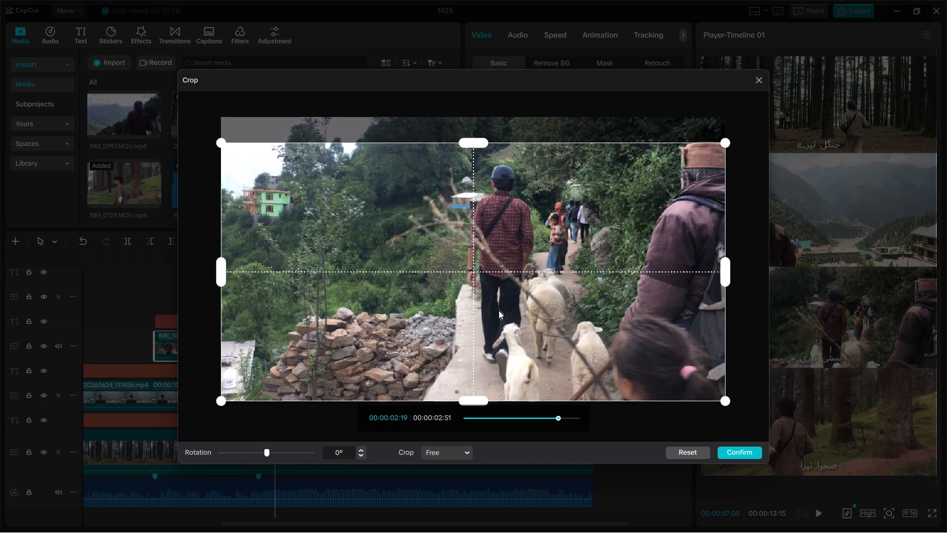
{"action": "left_click_drag", "start_coordinate": [481, 392], "coordinate": [497, 361]}
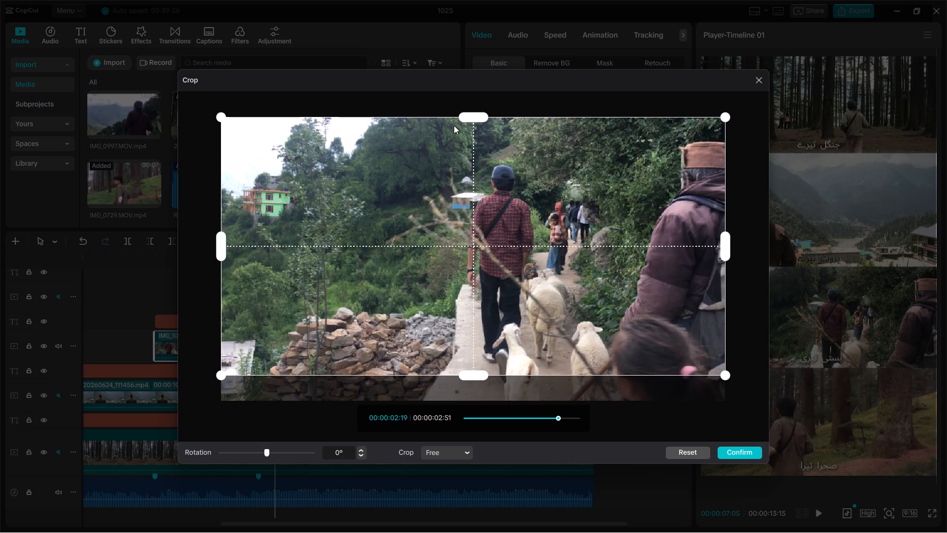
{"action": "left_click_drag", "start_coordinate": [469, 115], "coordinate": [478, 146]}
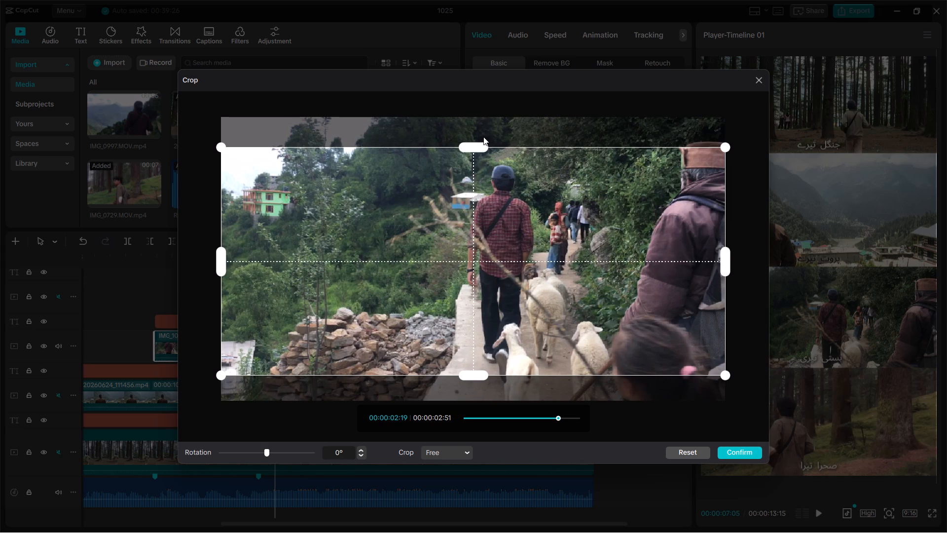
{"action": "left_click_drag", "start_coordinate": [480, 144], "coordinate": [481, 137]}
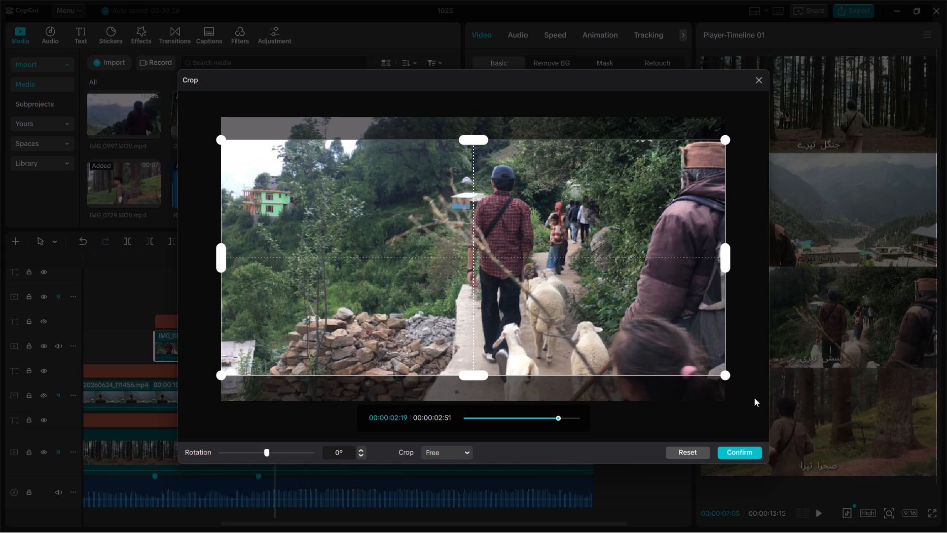
{"action": "left_click", "coordinate": [739, 449]}
Raise the cropped IMG_1021.MOV.mp4 picture to Y position -518 to close the gap beneath the mountain view clip.
{"action": "left_click_drag", "start_coordinate": [871, 335], "coordinate": [872, 329]}
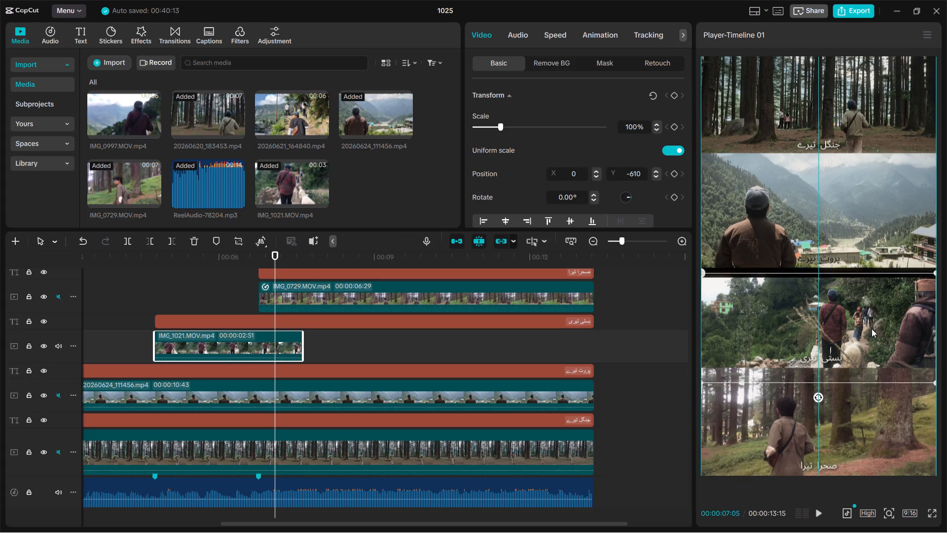
{"action": "left_click_drag", "start_coordinate": [872, 329], "coordinate": [873, 329]}
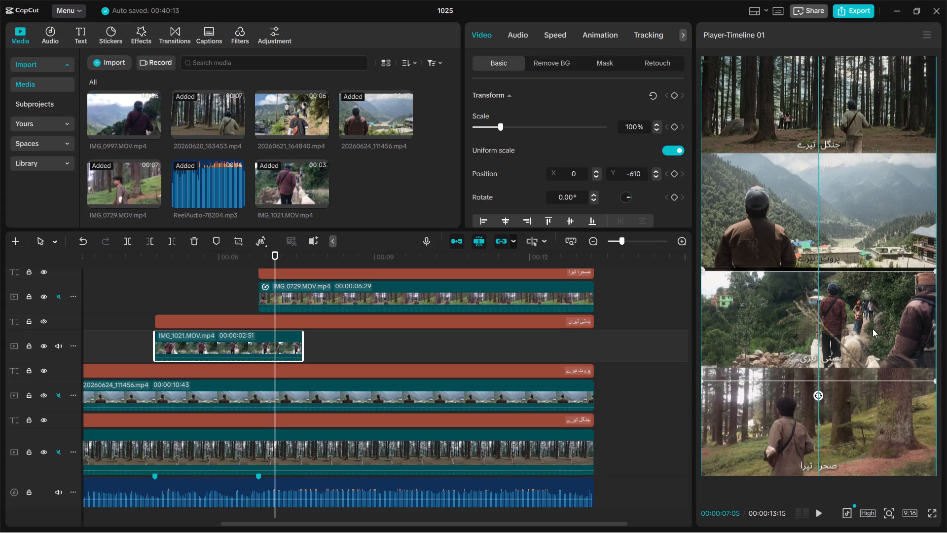
{"action": "left_click_drag", "start_coordinate": [873, 329], "coordinate": [873, 327]}
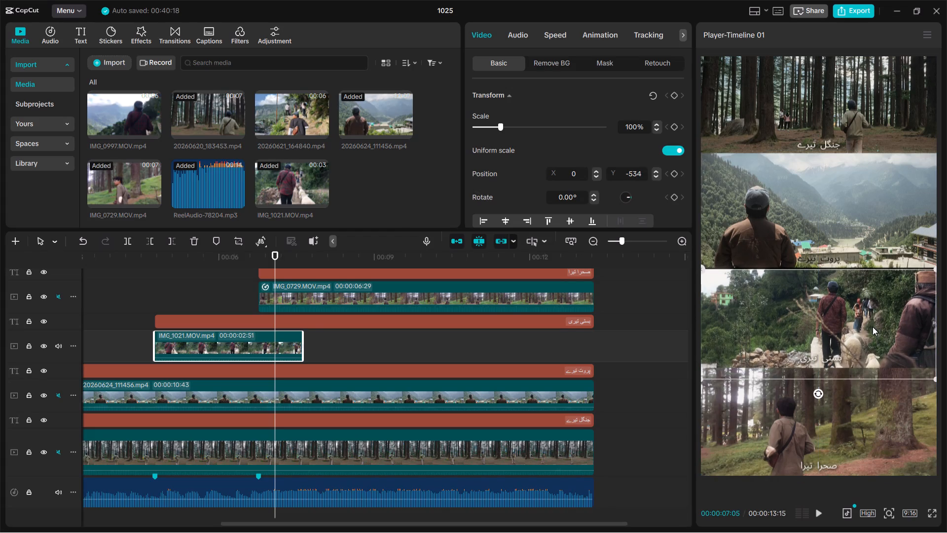
{"action": "triple_click", "coordinate": [656, 170]}
{"action": "triple_click", "coordinate": [656, 170]}
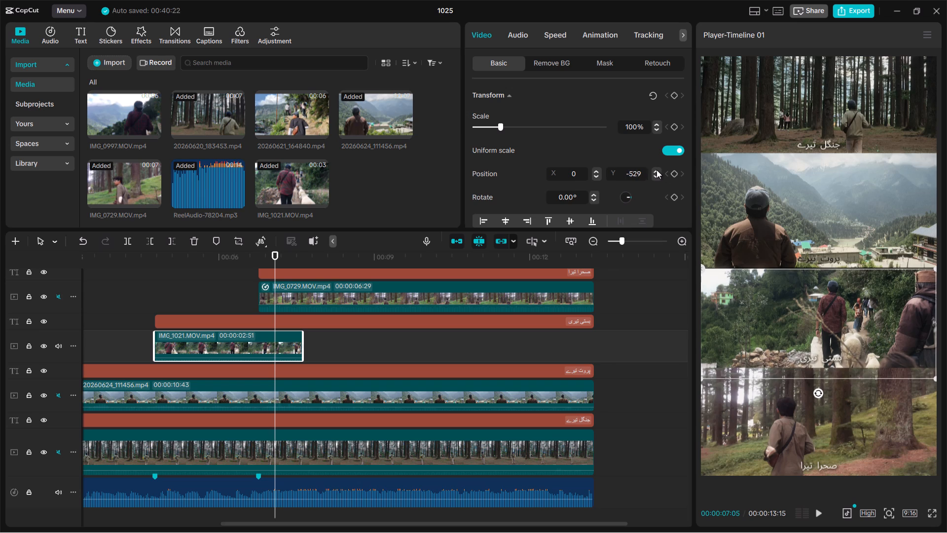
{"action": "triple_click", "coordinate": [656, 170]}
{"action": "triple_click", "coordinate": [656, 170]}
{"action": "triple_click", "coordinate": [656, 170]}
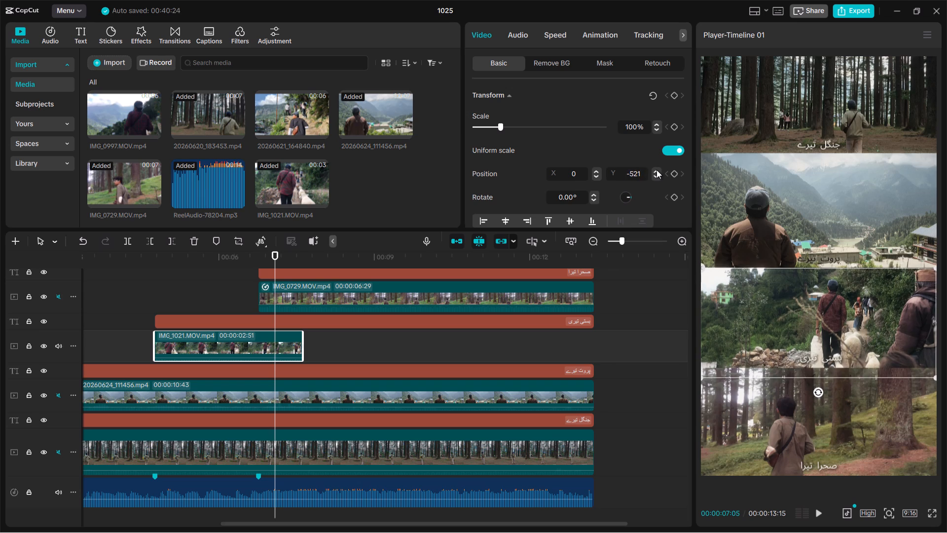
{"action": "left_click", "coordinate": [656, 170]}
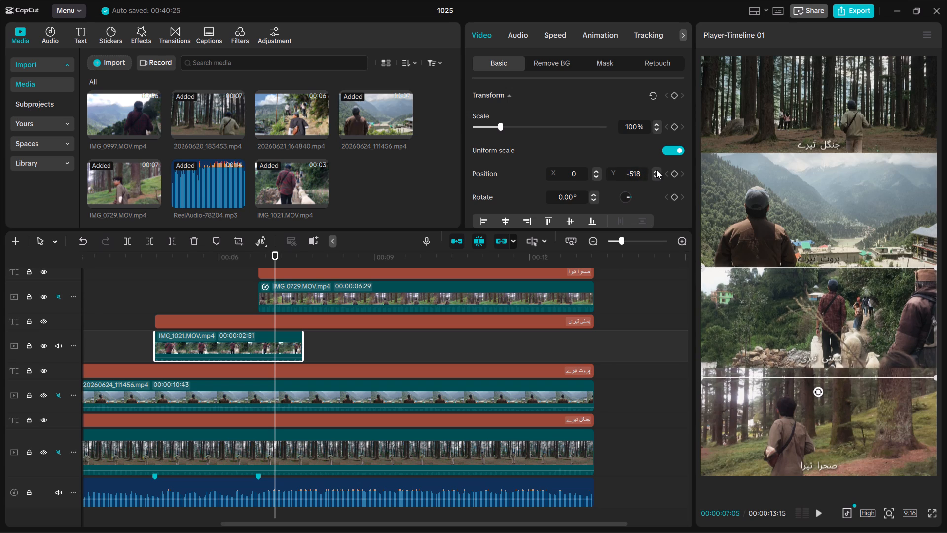
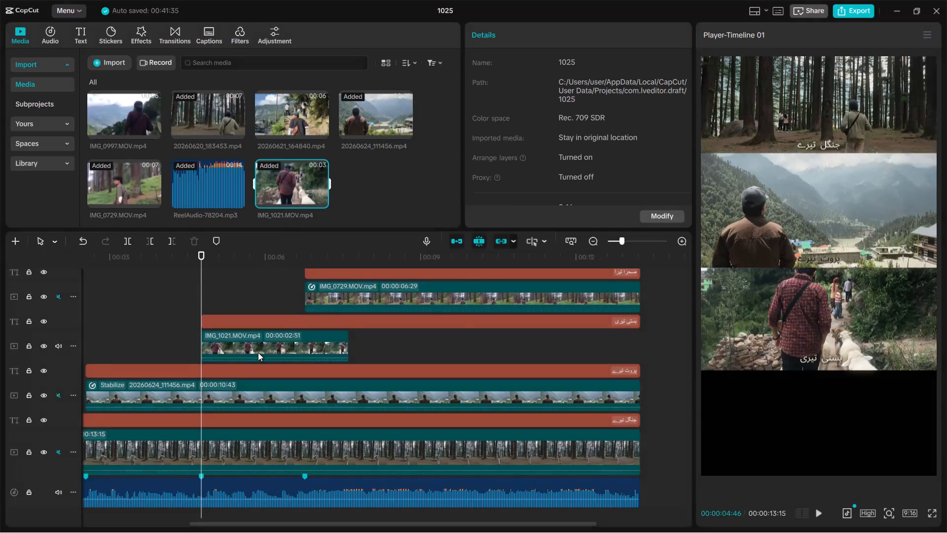
Recrop the IMG_1021.MOV.mp4 clip to restore its full top edge and cut a deeper strip off the bottom, keeping full width.
{"action": "scroll", "coordinate": [258, 352], "scroll_direction": "up", "scroll_amount": 6, "text": "ctrl"}
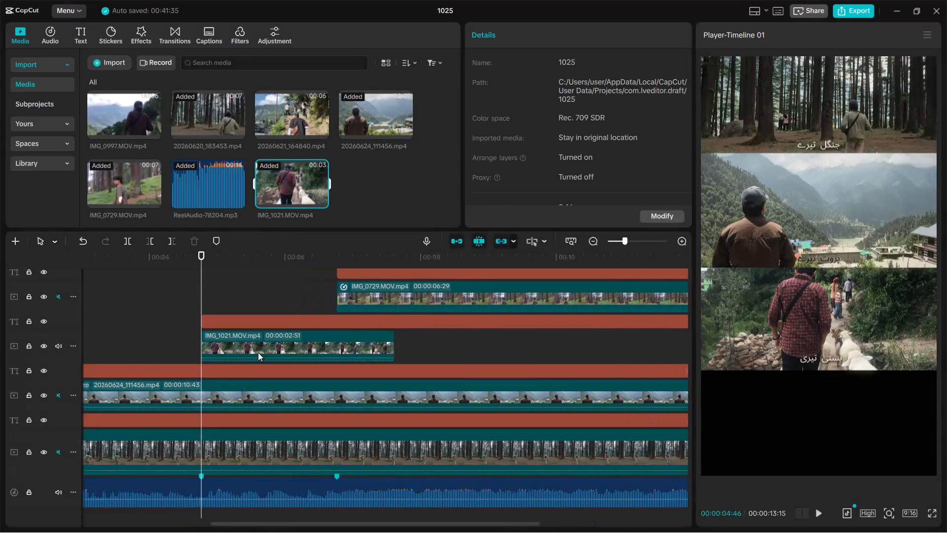
{"action": "scroll", "coordinate": [258, 352], "scroll_direction": "up", "scroll_amount": 11, "text": "ctrl"}
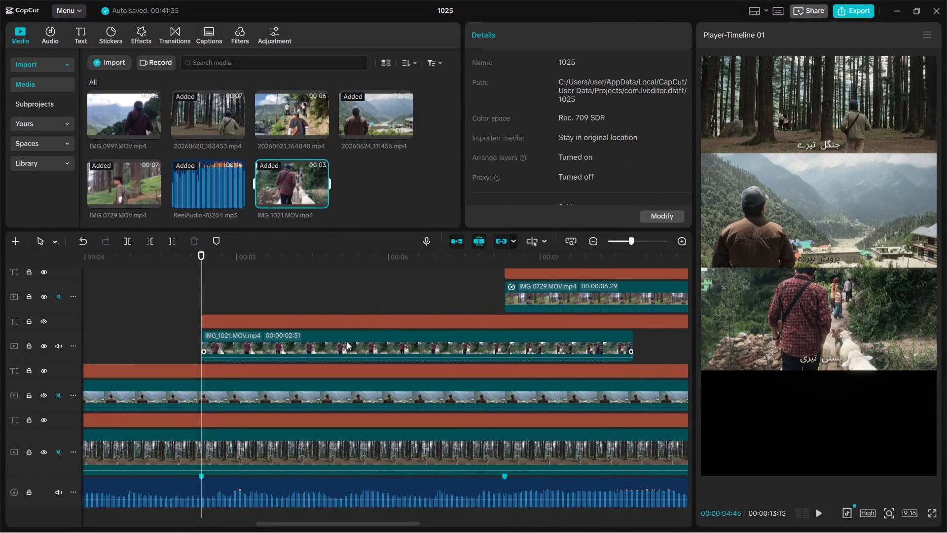
{"action": "left_click", "coordinate": [347, 342]}
{"action": "left_click", "coordinate": [214, 254]}
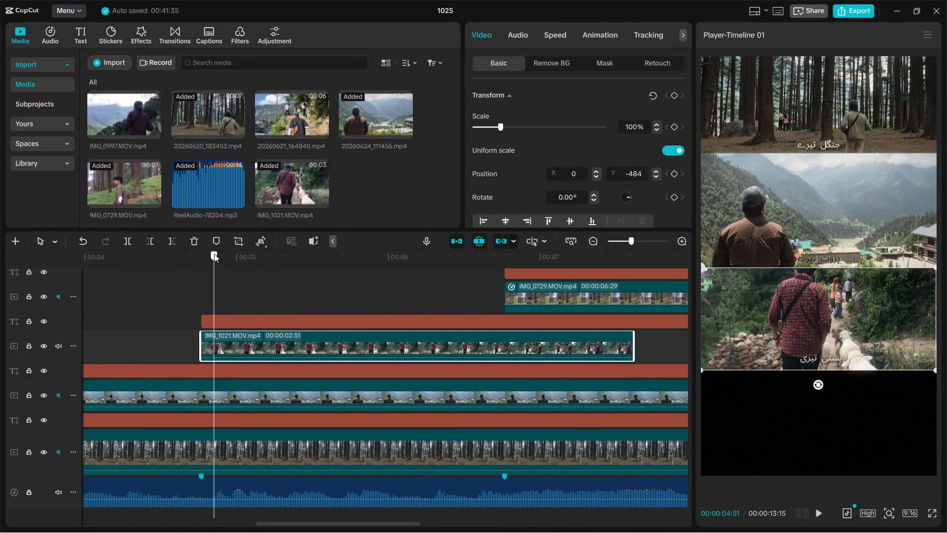
{"action": "left_click_drag", "start_coordinate": [214, 254], "coordinate": [261, 259]}
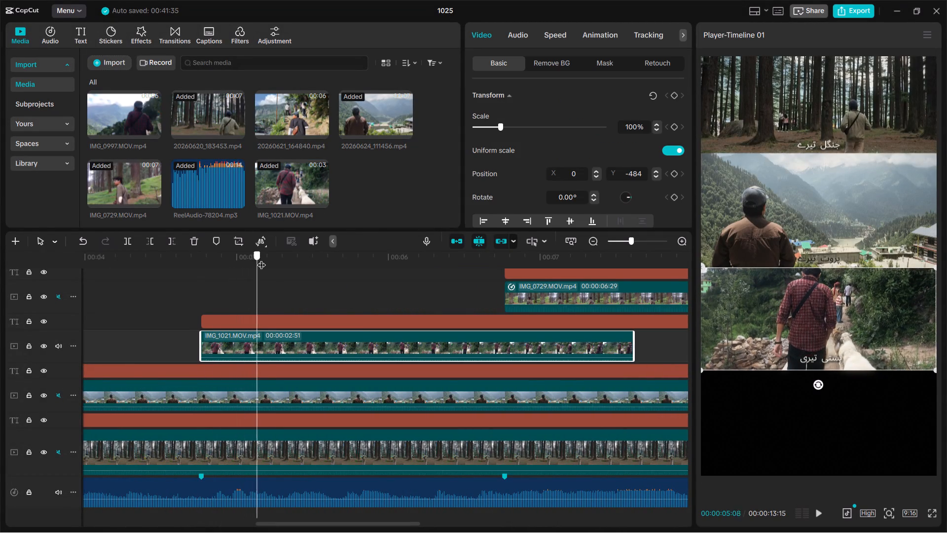
{"action": "left_click_drag", "start_coordinate": [261, 259], "coordinate": [212, 272]}
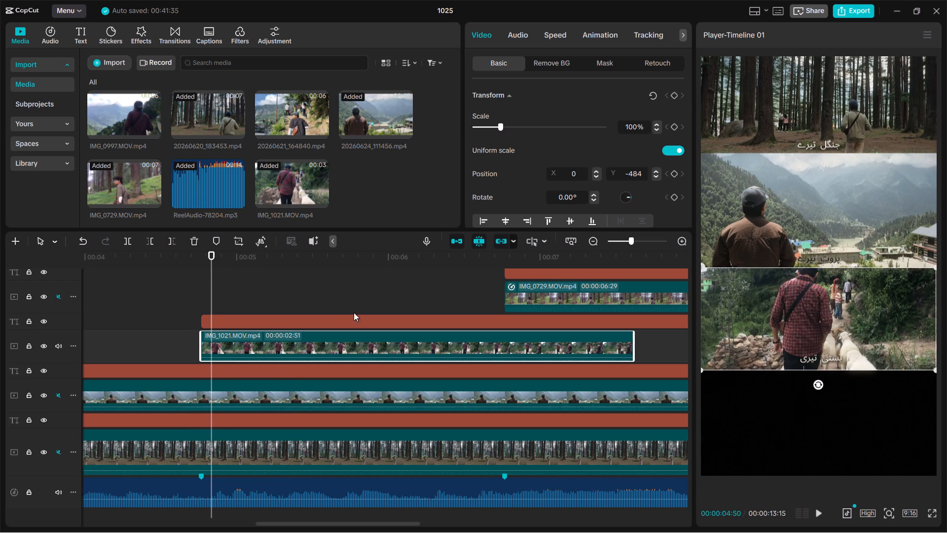
{"action": "left_click", "coordinate": [236, 240]}
{"action": "left_click_drag", "start_coordinate": [477, 143], "coordinate": [481, 123]}
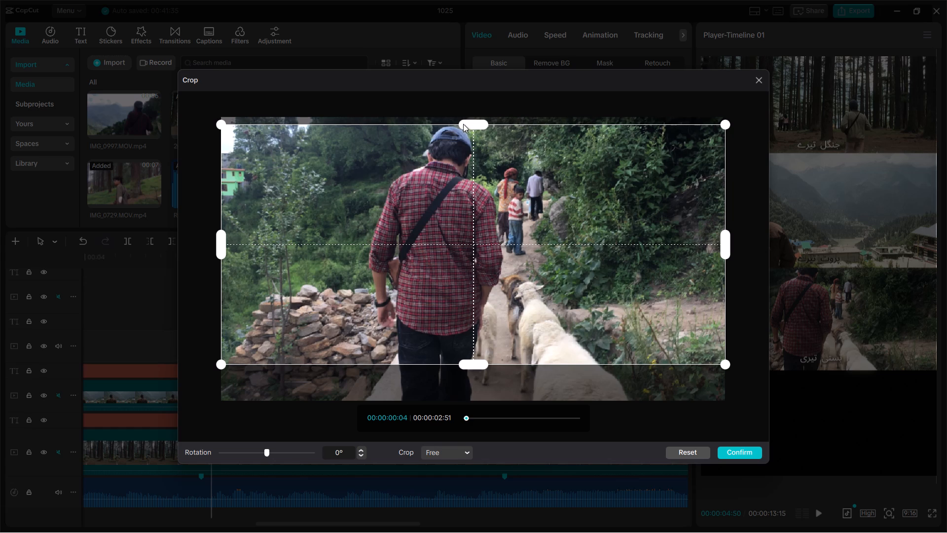
{"action": "left_click_drag", "start_coordinate": [466, 121], "coordinate": [475, 110]}
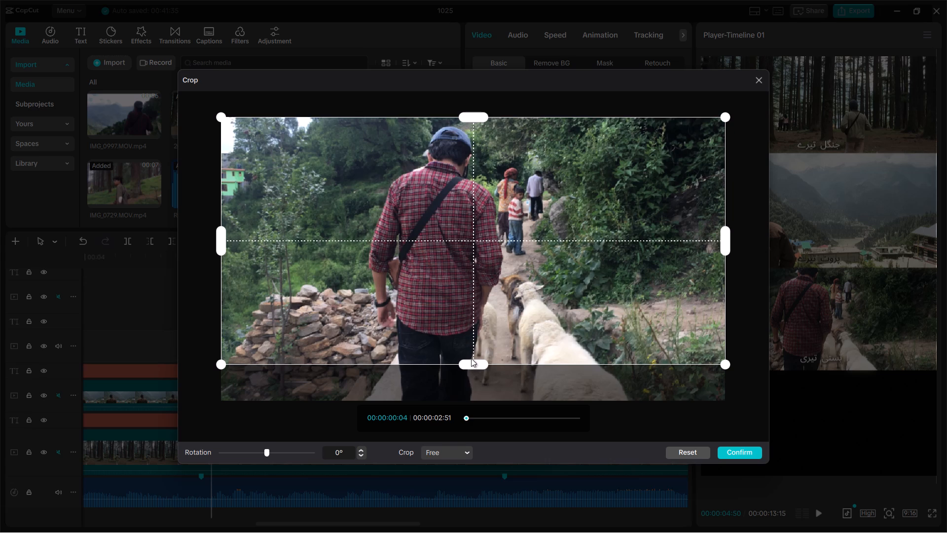
{"action": "left_click_drag", "start_coordinate": [471, 361], "coordinate": [497, 332]}
{"action": "left_click", "coordinate": [743, 454]}
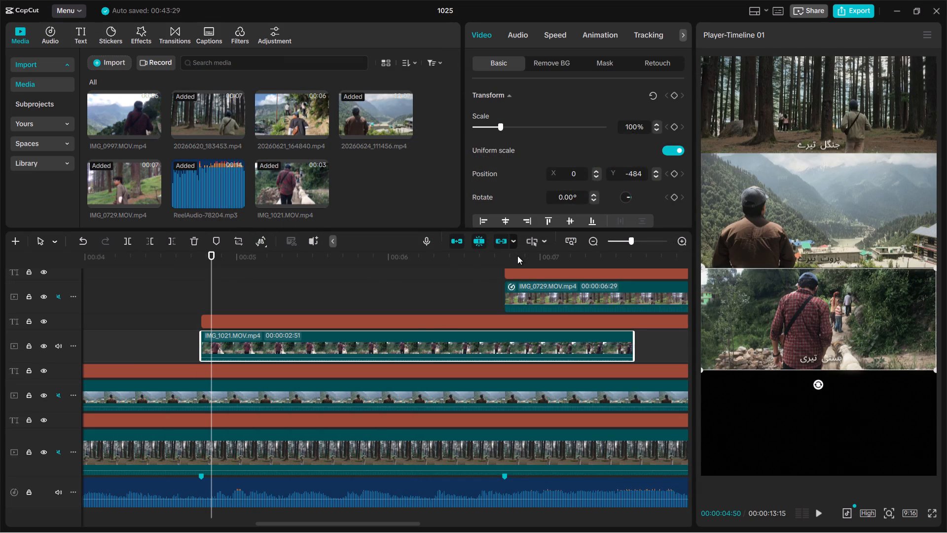
Trim the start of the IMG_1021.MOV.mp4 clip to 00:00:05:18, shortening the clip to 00:00:02:19.
{"action": "left_click", "coordinate": [517, 256]}
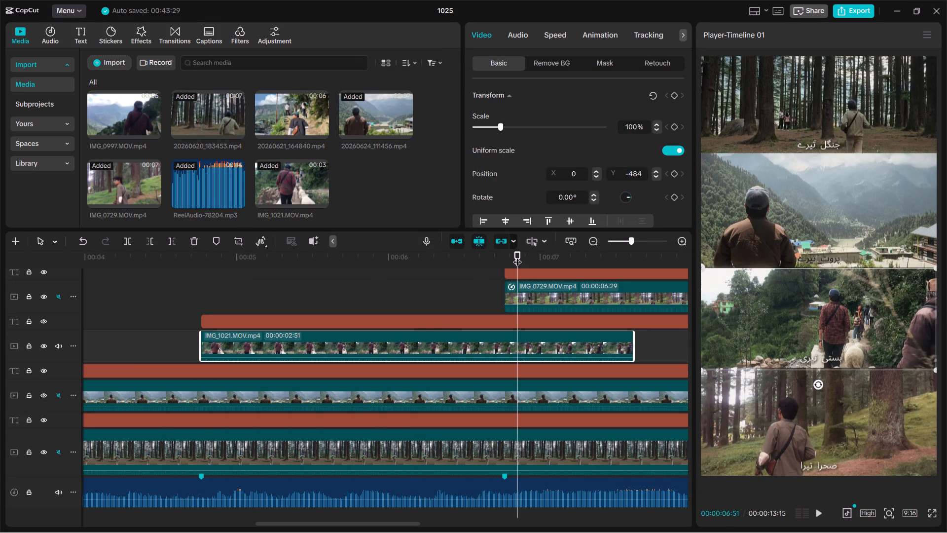
{"action": "left_click", "coordinate": [367, 258]}
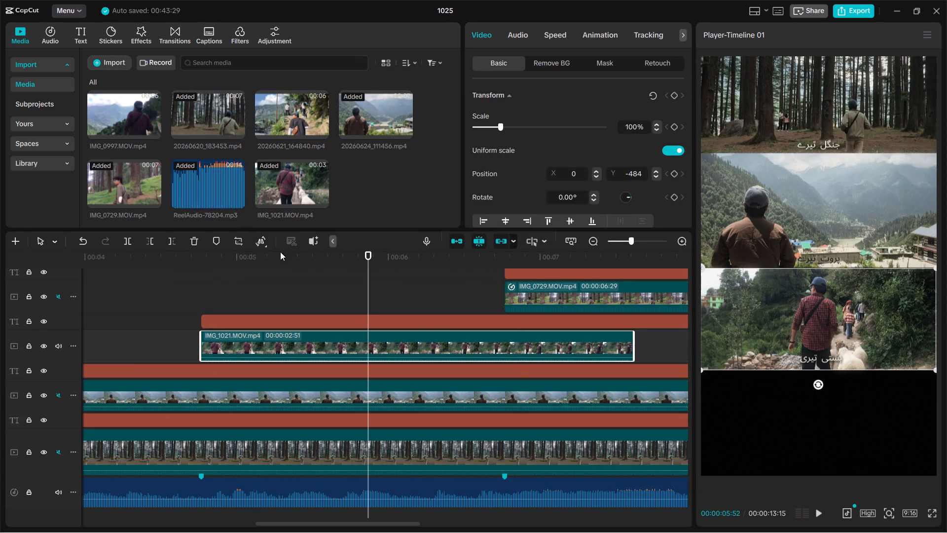
{"action": "left_click", "coordinate": [219, 256]}
{"action": "left_click_drag", "start_coordinate": [219, 256], "coordinate": [260, 271]}
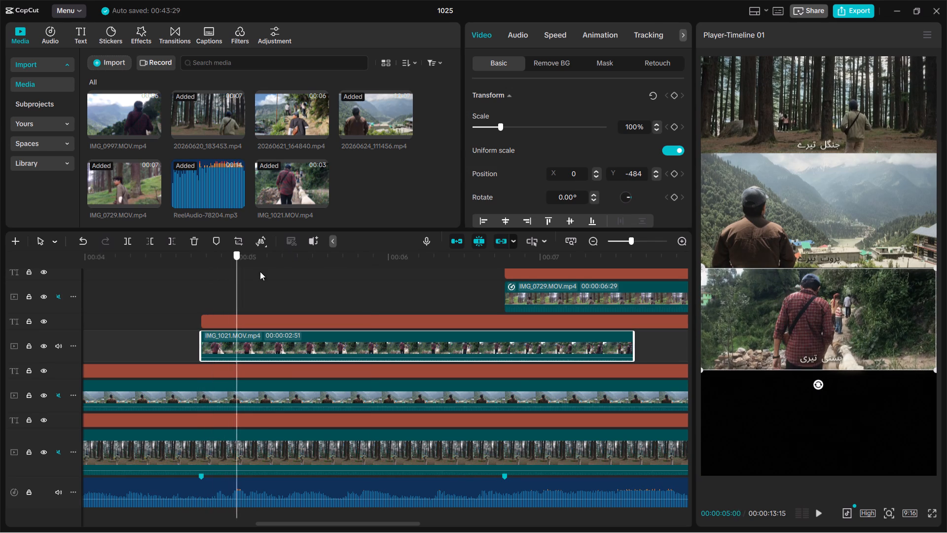
{"action": "left_click_drag", "start_coordinate": [260, 271], "coordinate": [282, 274]}
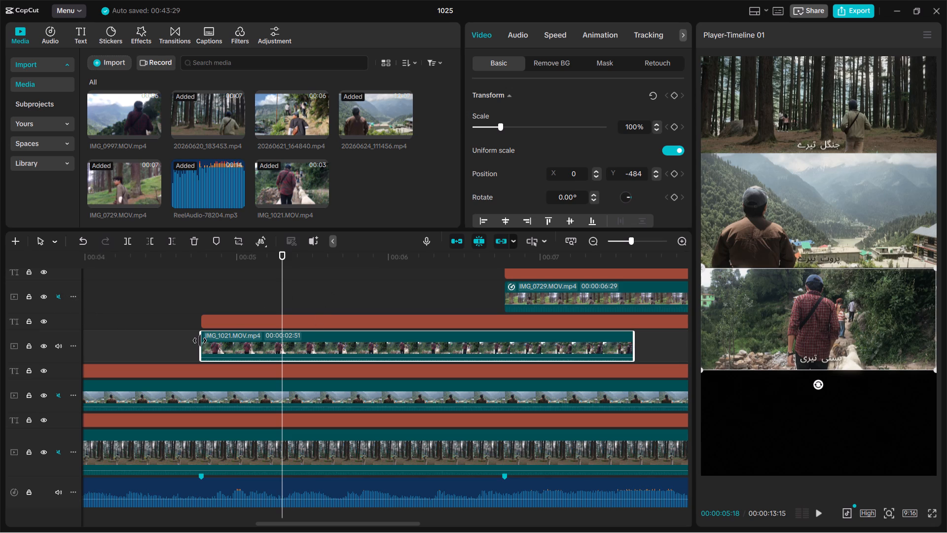
{"action": "left_click_drag", "start_coordinate": [200, 341], "coordinate": [283, 343]}
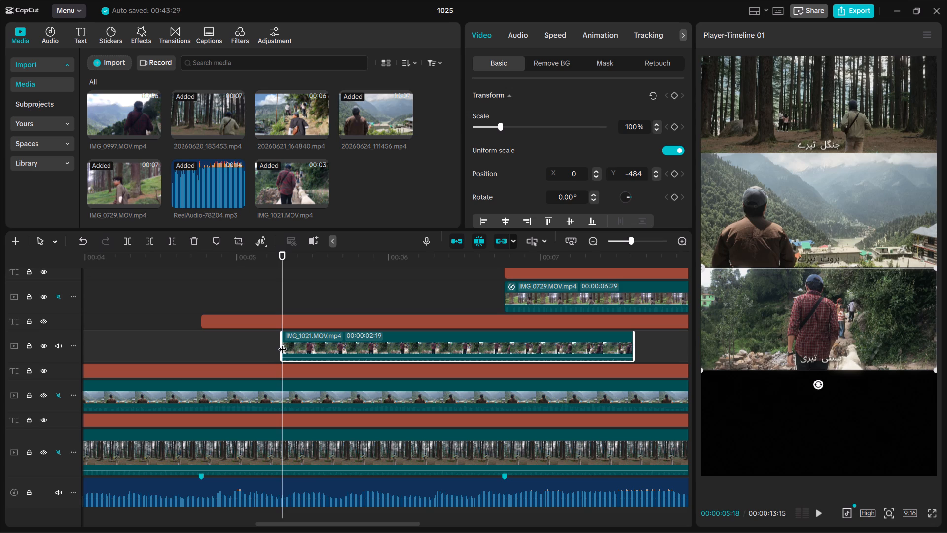
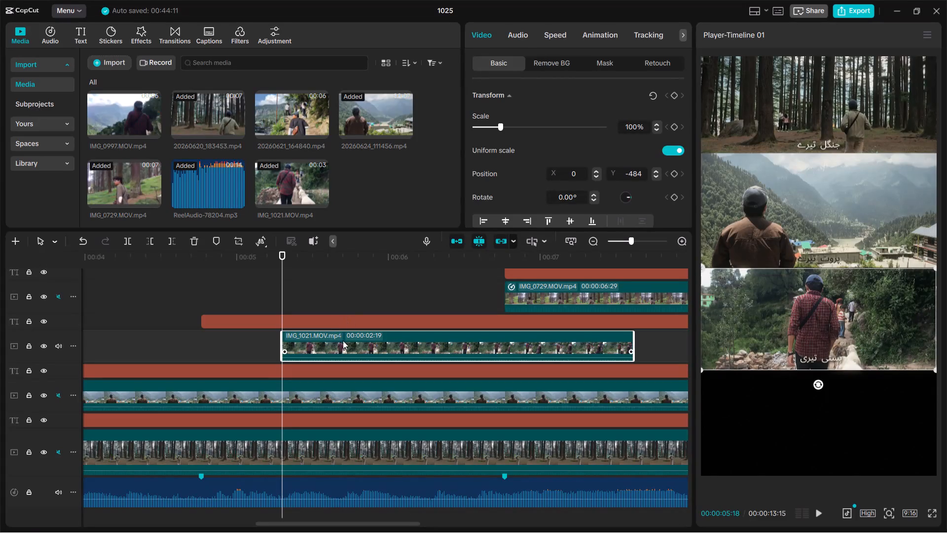
Move the IMG_1021.MOV.mp4 clip earlier so it starts at the second beat marker, aligned with the start of its caption.
{"action": "left_click_drag", "start_coordinate": [355, 341], "coordinate": [272, 344]}
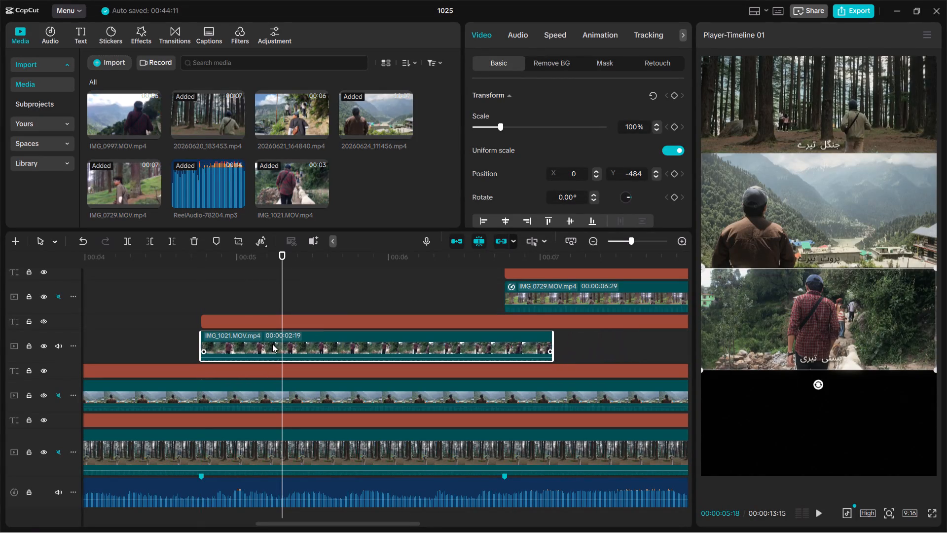
Review the repositioned clip up to the fourth panel's entrance, returning the playhead to the clip's start at 00:00:04:46.
{"action": "scroll", "coordinate": [319, 332], "scroll_direction": "down", "scroll_amount": 11, "text": "ctrl"}
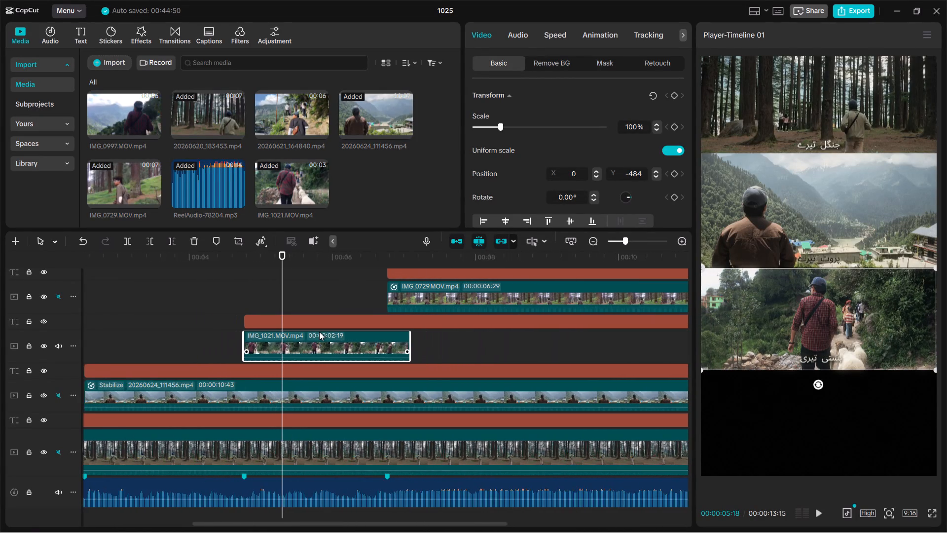
{"action": "scroll", "coordinate": [319, 332], "scroll_direction": "down", "scroll_amount": 9, "text": "ctrl"}
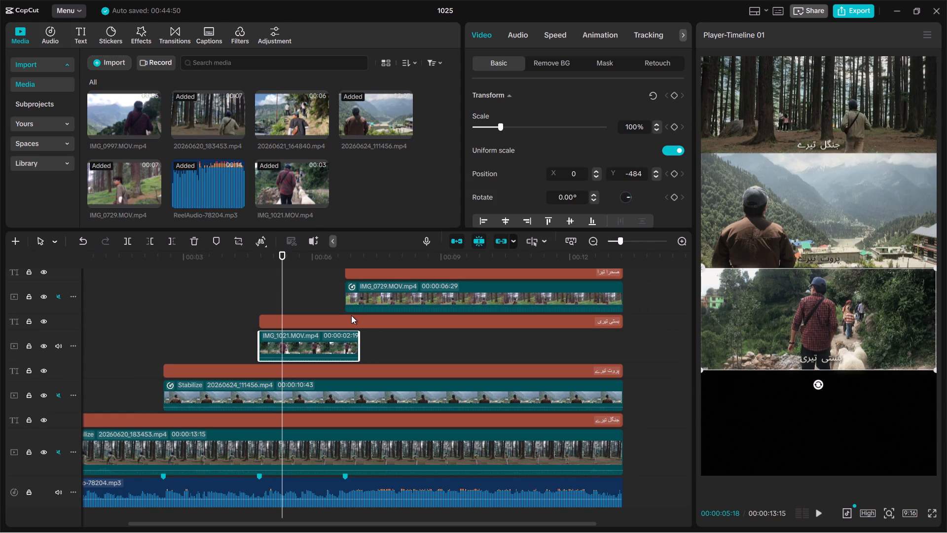
{"action": "left_click_drag", "start_coordinate": [312, 262], "coordinate": [354, 266]}
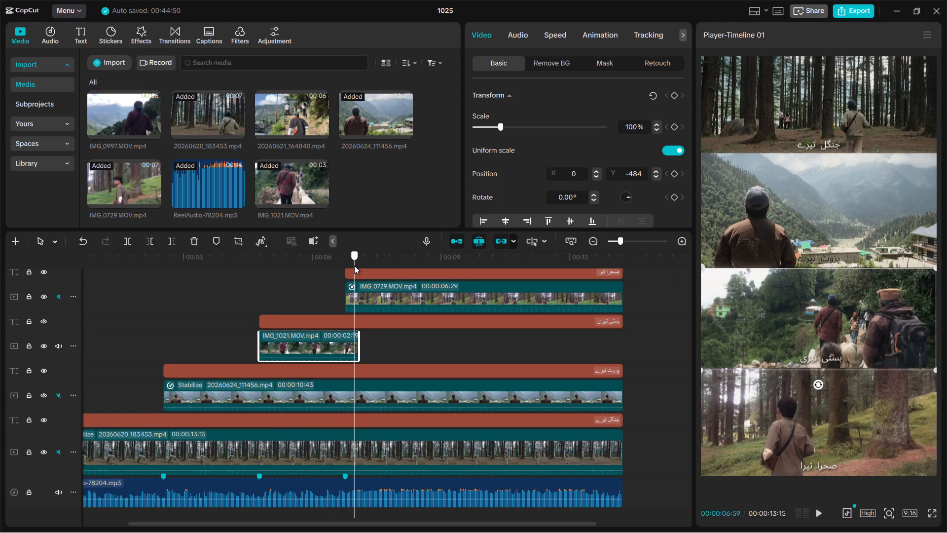
{"action": "left_click_drag", "start_coordinate": [354, 266], "coordinate": [269, 271]}
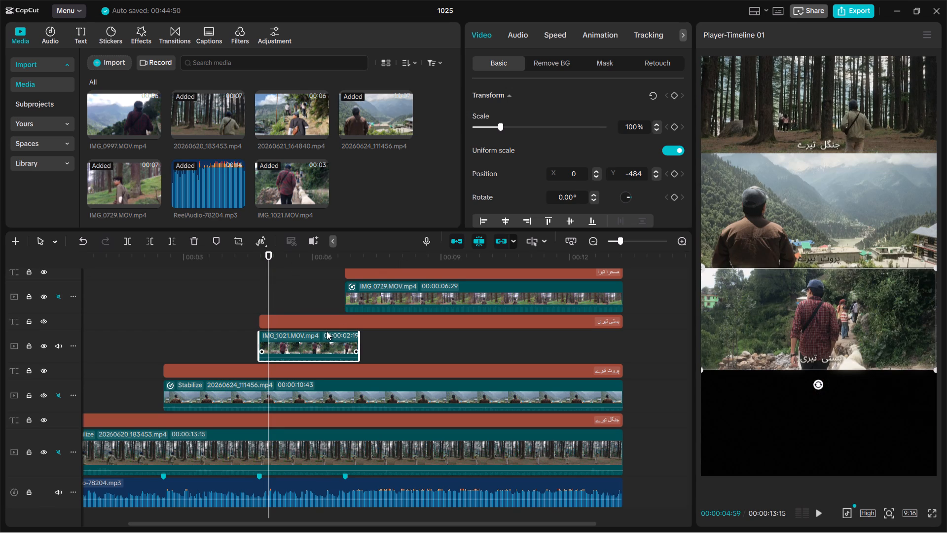
{"action": "left_click_drag", "start_coordinate": [270, 254], "coordinate": [267, 256]}
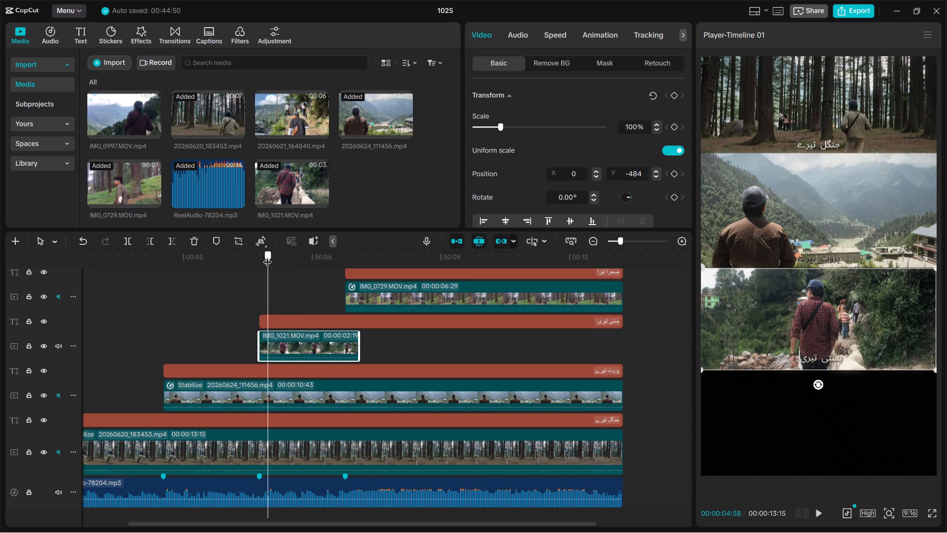
{"action": "left_click_drag", "start_coordinate": [267, 256], "coordinate": [261, 261]}
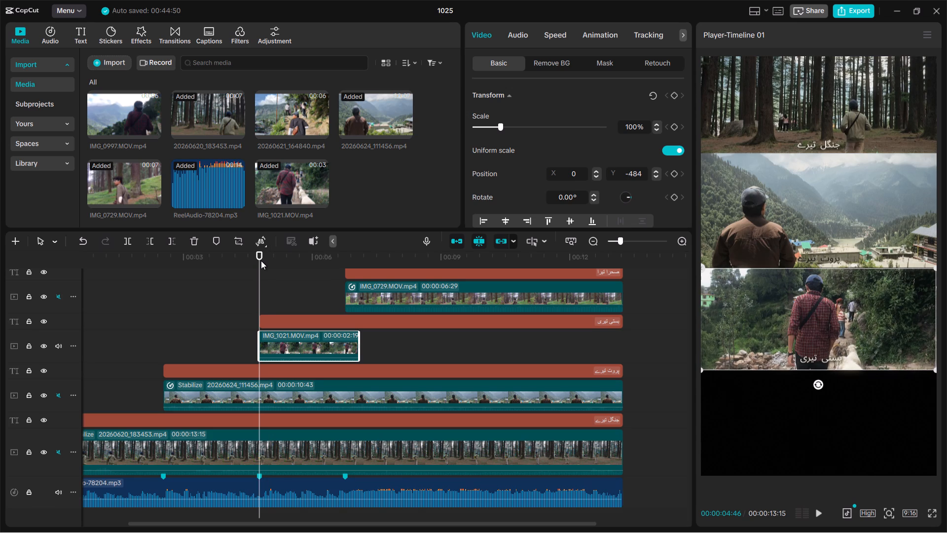
Apply a Custom speed curve to the IMG_1021.MOV.mp4 clip and bring its curve graph into view.
{"action": "left_click", "coordinate": [557, 38]}
{"action": "left_click", "coordinate": [539, 86]}
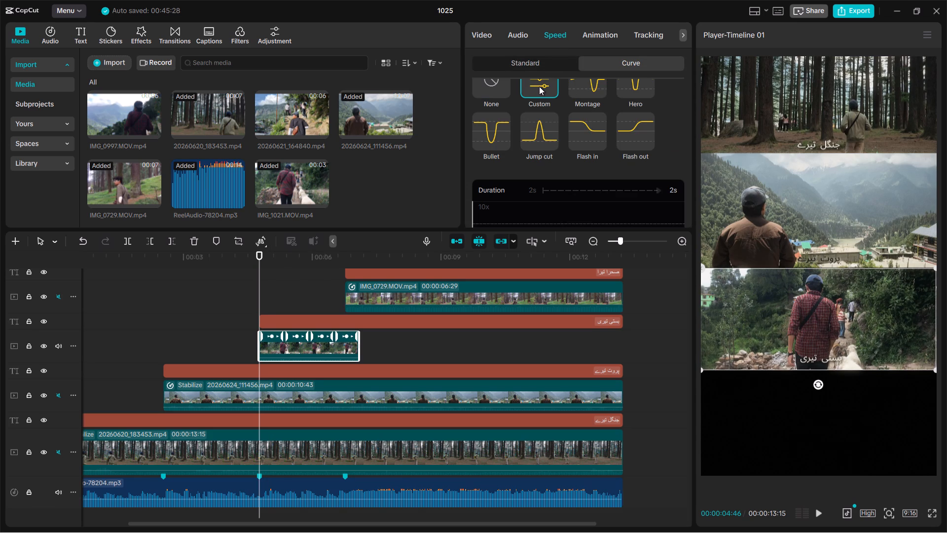
{"action": "left_click", "coordinate": [539, 86]}
{"action": "scroll", "coordinate": [555, 174], "scroll_direction": "down", "scroll_amount": 10}
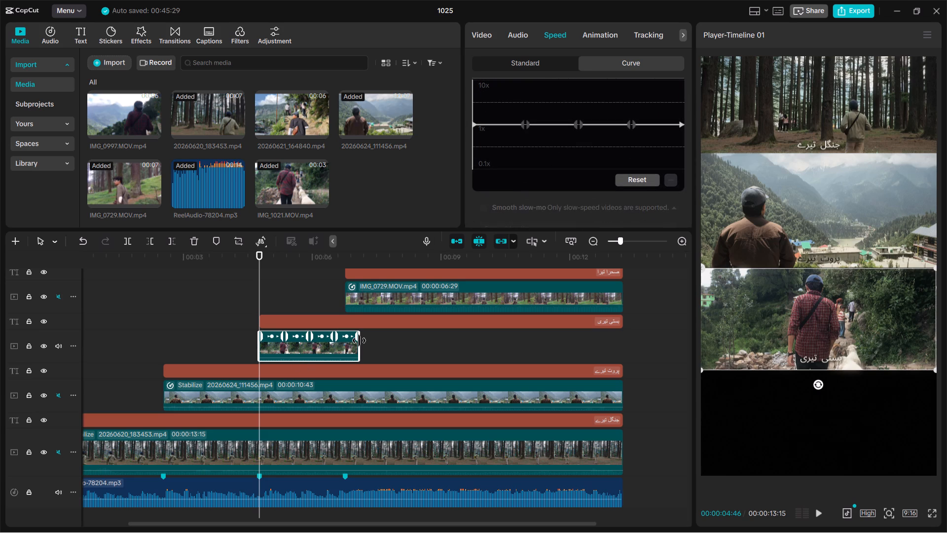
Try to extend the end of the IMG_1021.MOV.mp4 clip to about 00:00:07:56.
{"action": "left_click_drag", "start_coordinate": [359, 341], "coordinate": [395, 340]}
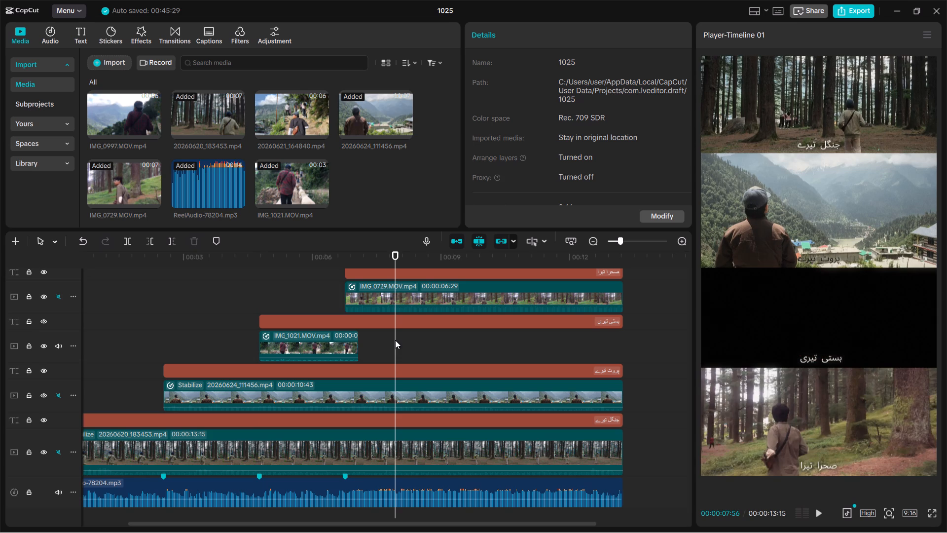
Lower both sides of the clip's first inner speed-curve point to 0.10x and shift the point close to the clip's start.
{"action": "left_click", "coordinate": [318, 340]}
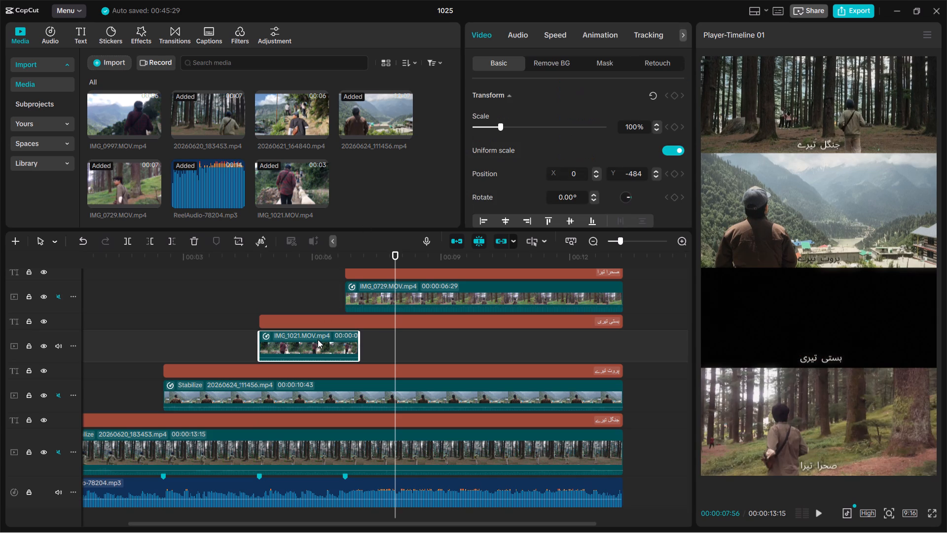
{"action": "left_click", "coordinate": [557, 33]}
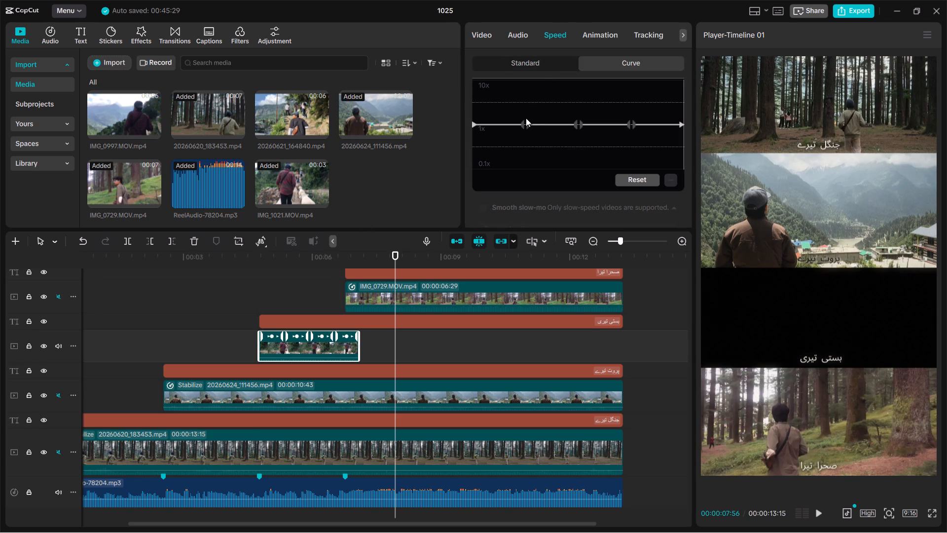
{"action": "left_click_drag", "start_coordinate": [523, 124], "coordinate": [513, 182]}
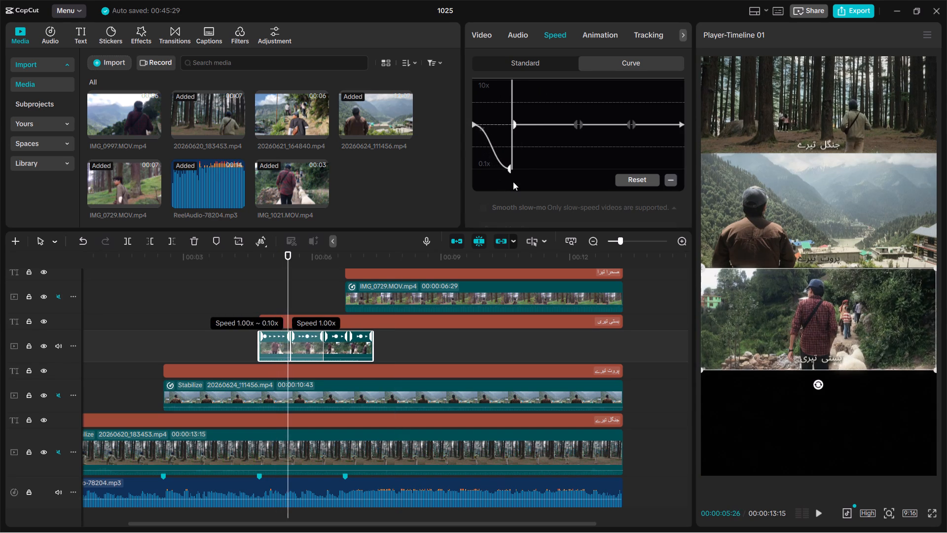
{"action": "left_click_drag", "start_coordinate": [517, 123], "coordinate": [524, 162]}
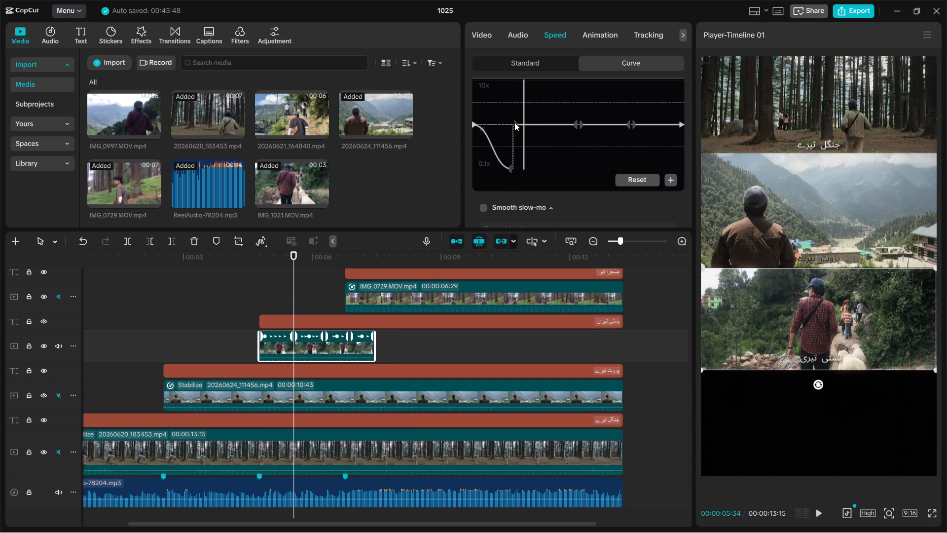
{"action": "left_click_drag", "start_coordinate": [514, 122], "coordinate": [519, 175]}
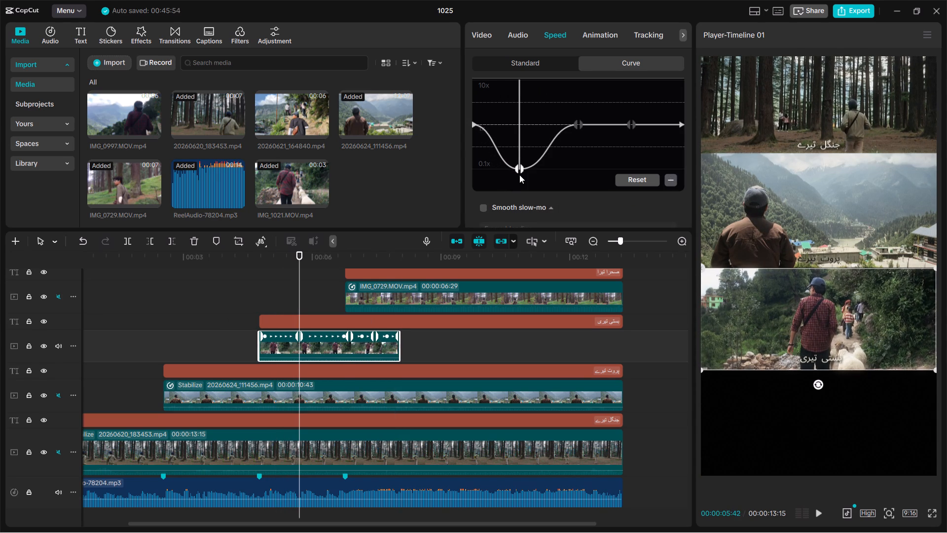
{"action": "left_click_drag", "start_coordinate": [516, 167], "coordinate": [510, 168]}
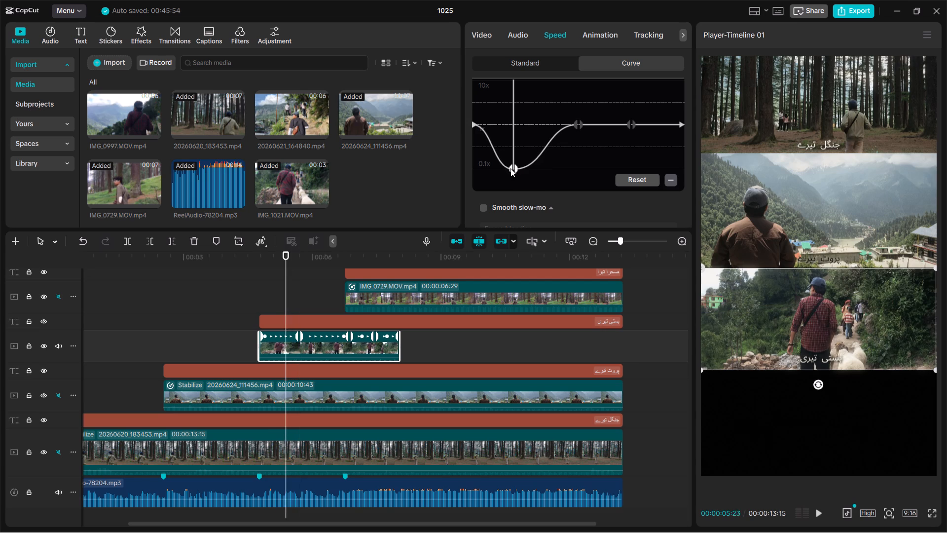
{"action": "left_click_drag", "start_coordinate": [510, 168], "coordinate": [494, 175]}
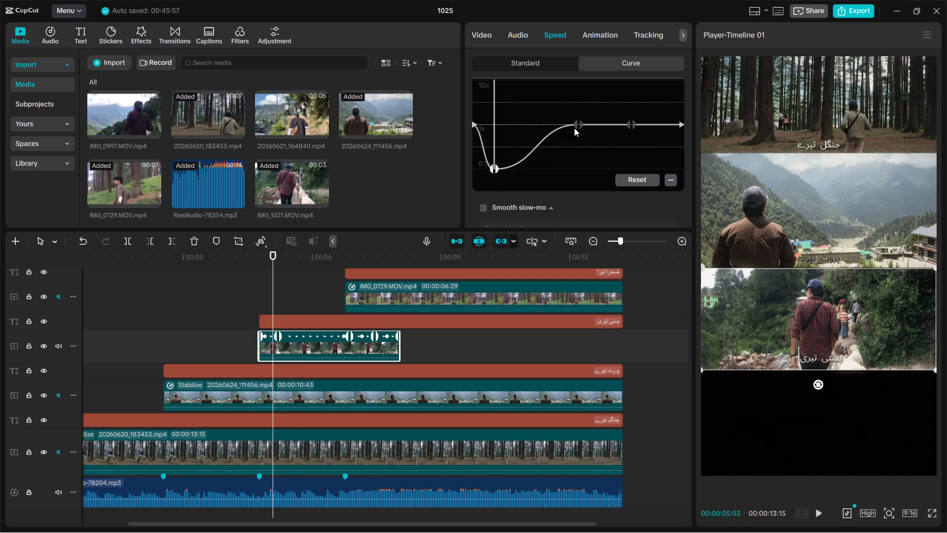
Lower both sides of the second inner speed-curve point to about 0.31x and shift the point slightly later.
{"action": "left_click_drag", "start_coordinate": [574, 126], "coordinate": [596, 173]}
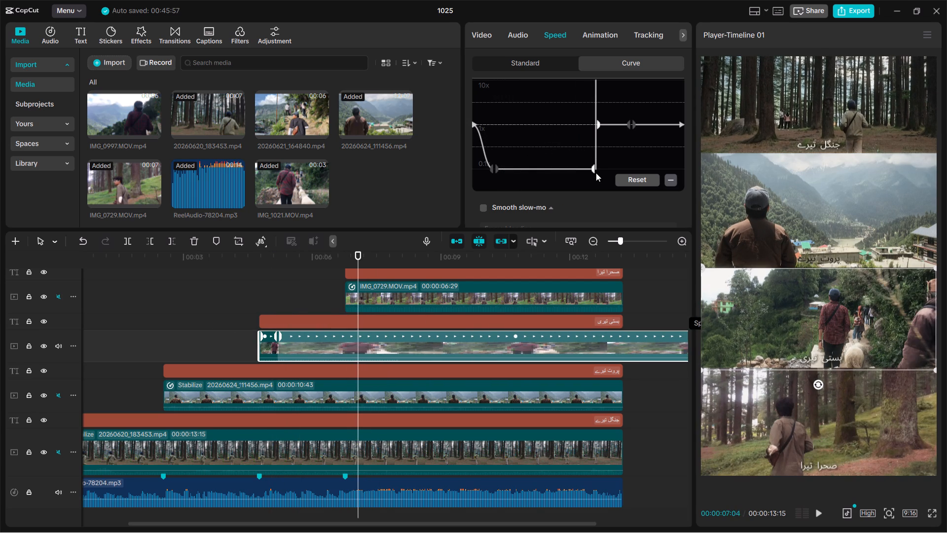
{"action": "left_click_drag", "start_coordinate": [596, 173], "coordinate": [590, 158]}
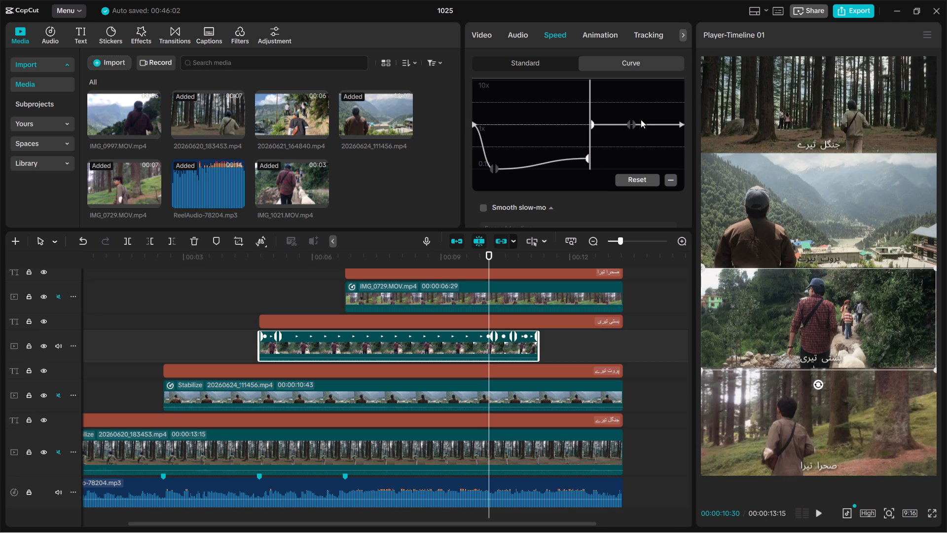
{"action": "left_click_drag", "start_coordinate": [591, 122], "coordinate": [599, 154]}
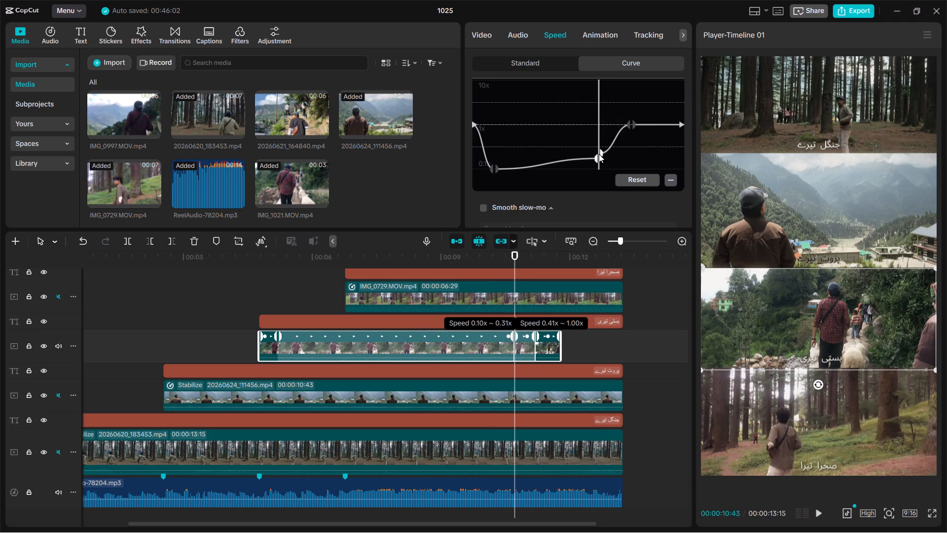
{"action": "left_click_drag", "start_coordinate": [599, 154], "coordinate": [596, 155]}
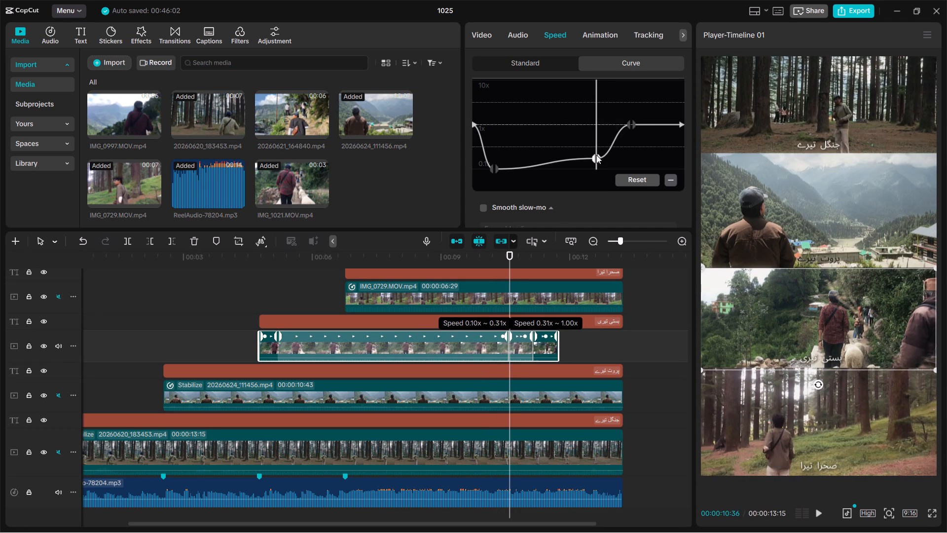
{"action": "left_click_drag", "start_coordinate": [596, 155], "coordinate": [591, 149]}
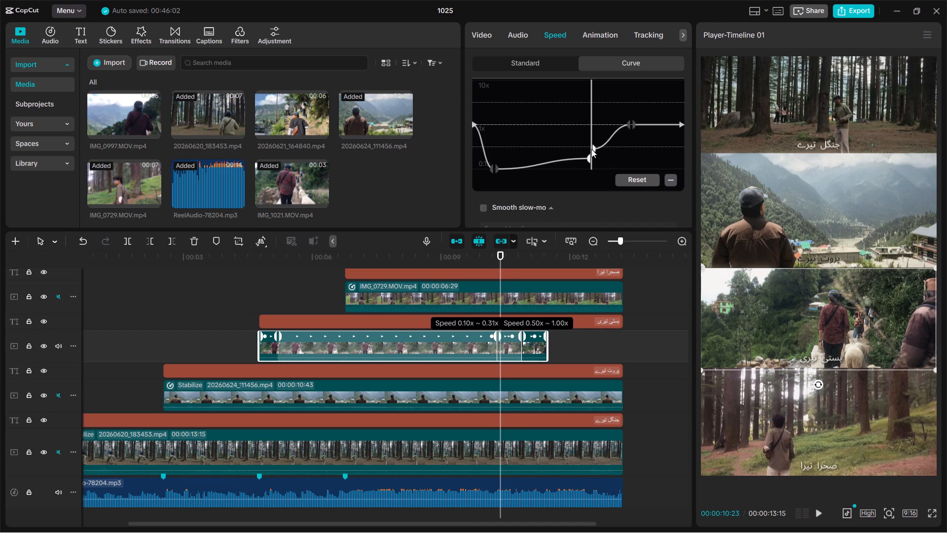
{"action": "left_click_drag", "start_coordinate": [591, 149], "coordinate": [604, 141]}
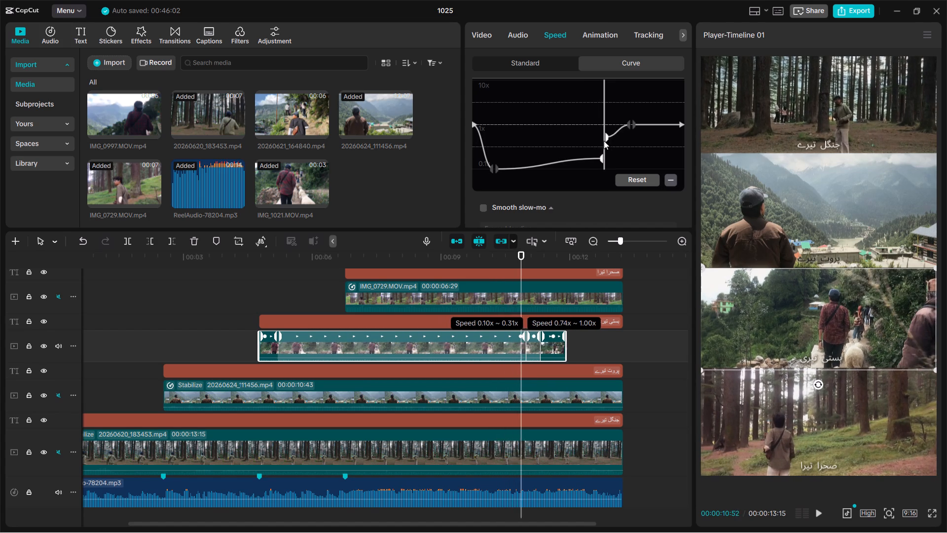
{"action": "left_click_drag", "start_coordinate": [604, 141], "coordinate": [595, 160]}
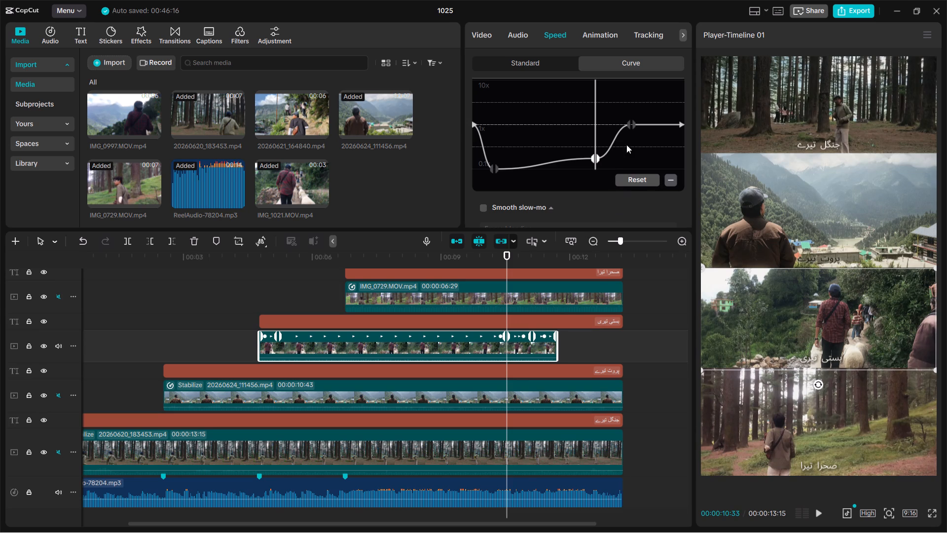
Add a speed-curve point between the two slow points and raise both of its sides to about 0.72x.
{"action": "scroll", "coordinate": [612, 145], "scroll_direction": "left", "scroll_amount": 1}
{"action": "left_click", "coordinate": [550, 118]}
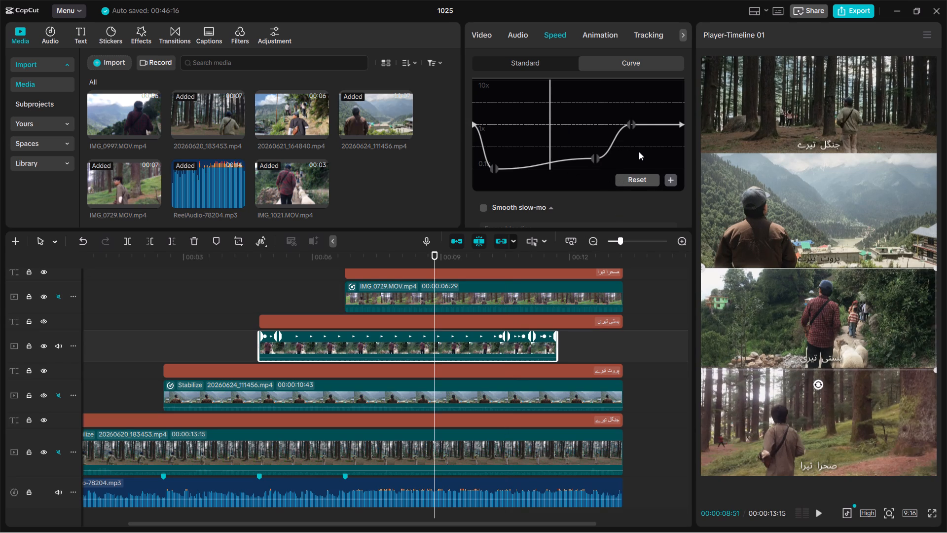
{"action": "left_click", "coordinate": [667, 180]}
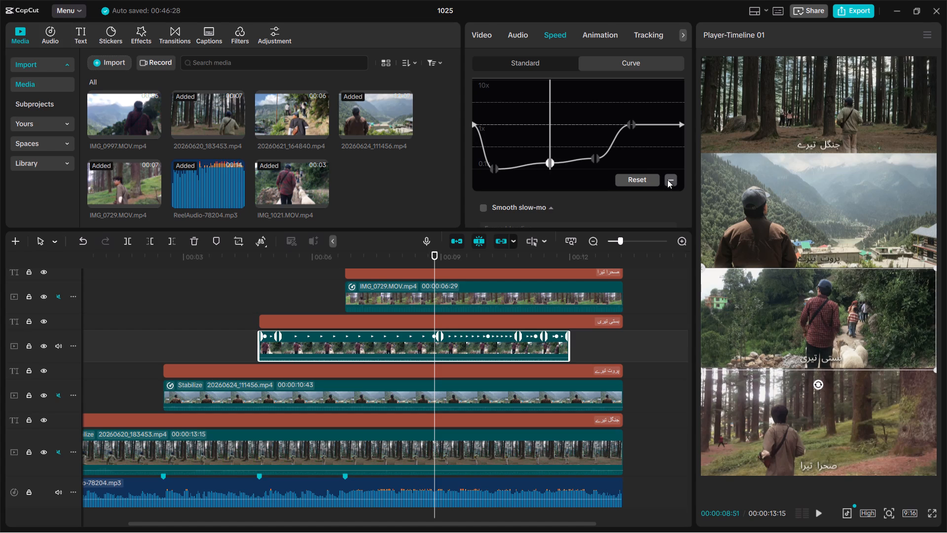
{"action": "left_click_drag", "start_coordinate": [551, 160], "coordinate": [555, 138]}
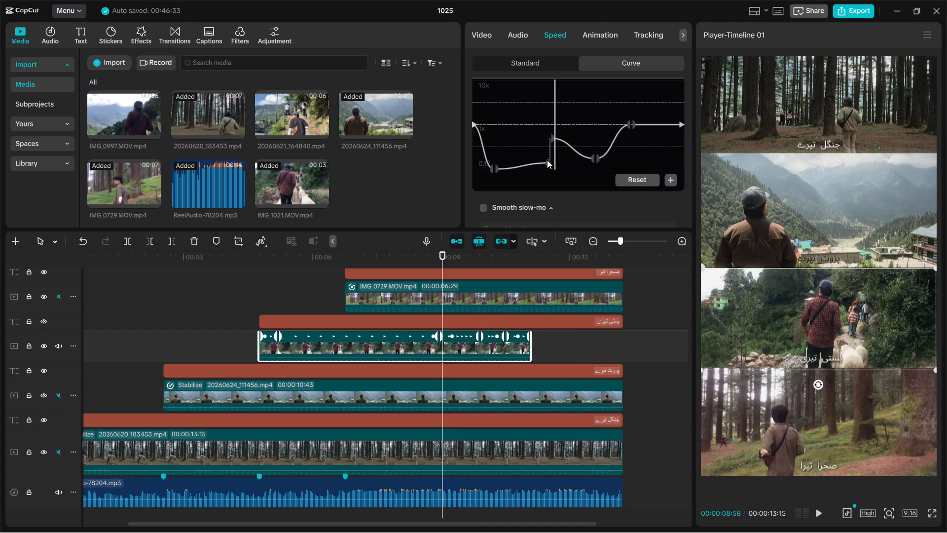
{"action": "left_click_drag", "start_coordinate": [547, 160], "coordinate": [548, 137]}
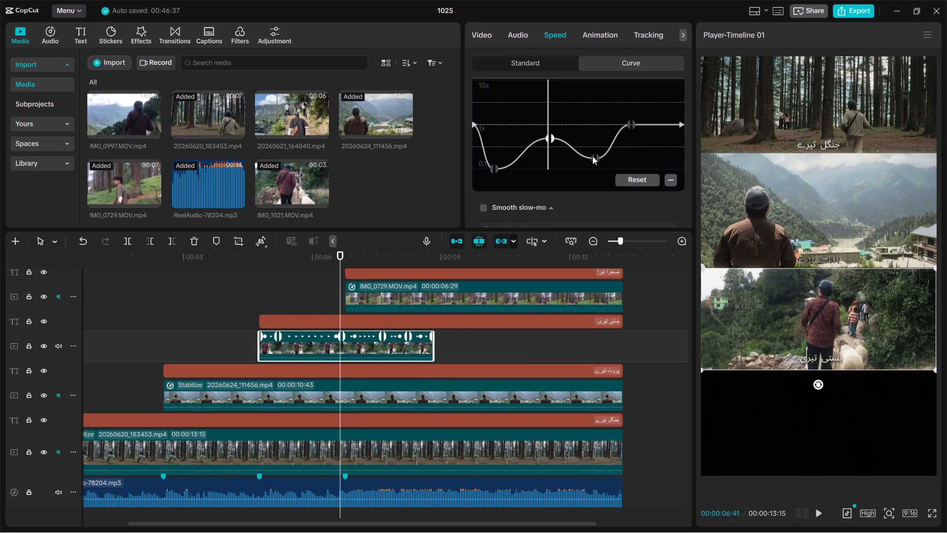
Lower both sides of the speed-curve point following the new peak to 0.10x.
{"action": "left_click", "coordinate": [592, 156]}
{"action": "left_click_drag", "start_coordinate": [592, 156], "coordinate": [600, 175]}
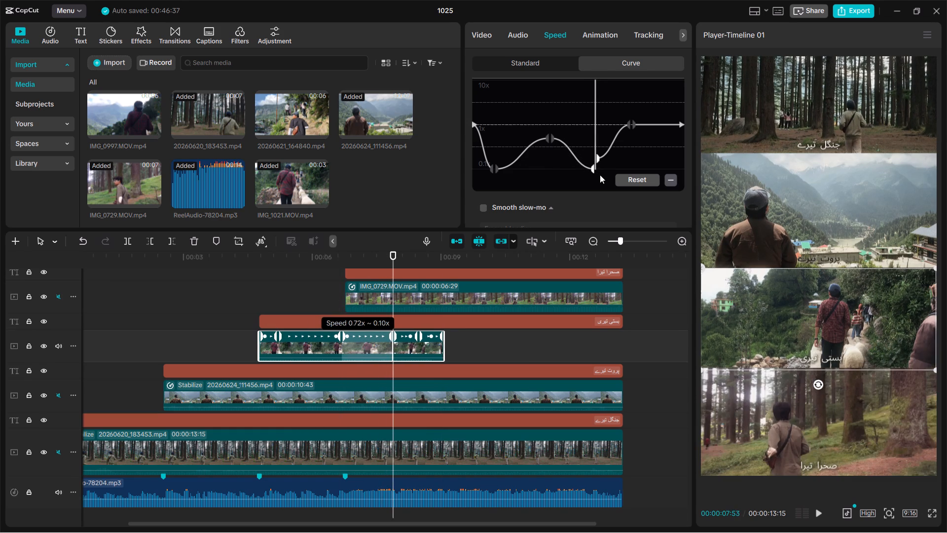
{"action": "left_click_drag", "start_coordinate": [599, 158], "coordinate": [599, 180]}
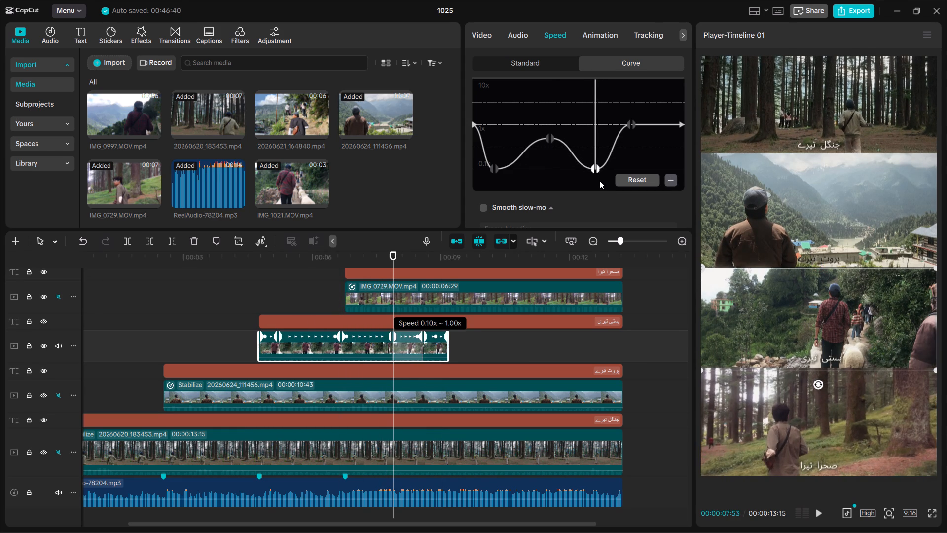
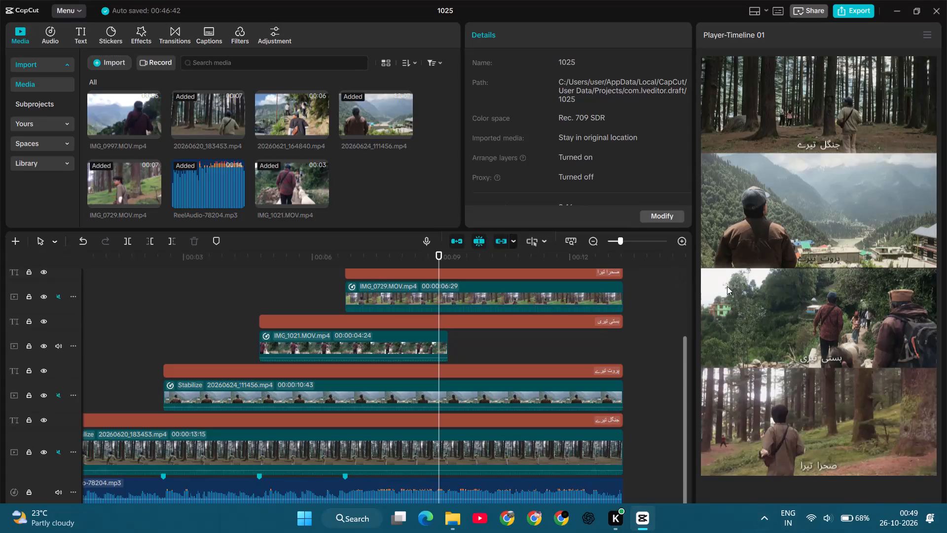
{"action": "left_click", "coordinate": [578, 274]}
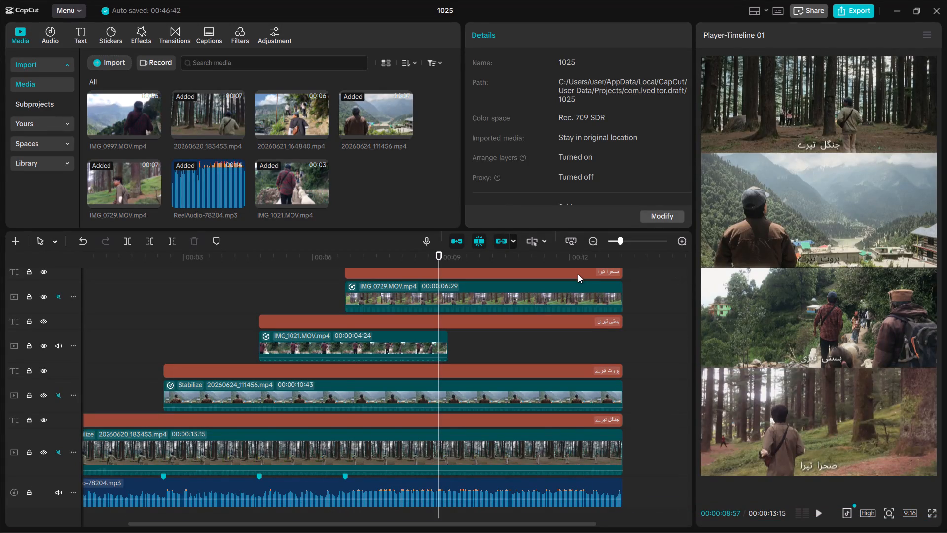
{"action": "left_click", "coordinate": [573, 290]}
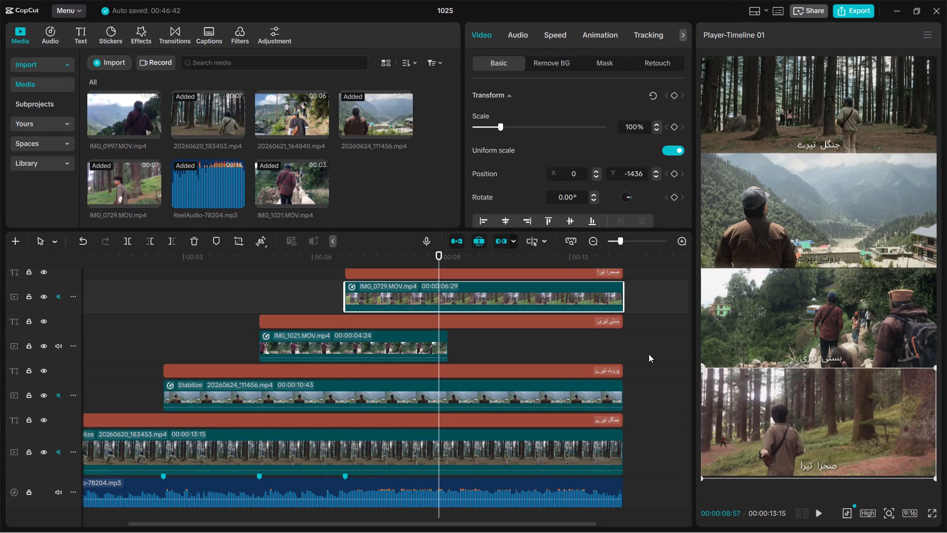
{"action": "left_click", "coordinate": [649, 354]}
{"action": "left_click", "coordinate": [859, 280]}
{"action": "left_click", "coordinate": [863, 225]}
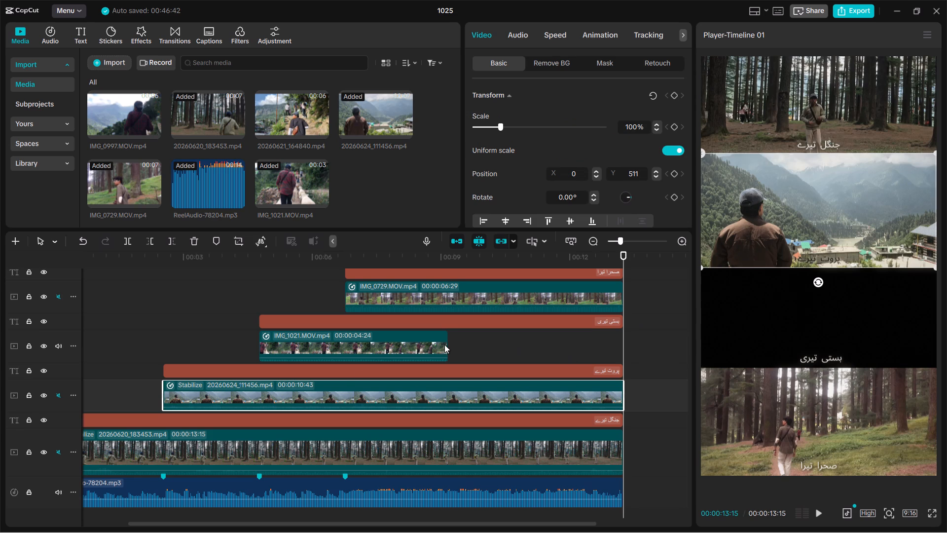
Shift the IMG_1021.MOV.mp4 clip's last inner speed-curve point near its end, lower both sides to about 0.20x, and play from the clip's start.
{"action": "left_click", "coordinate": [358, 350]}
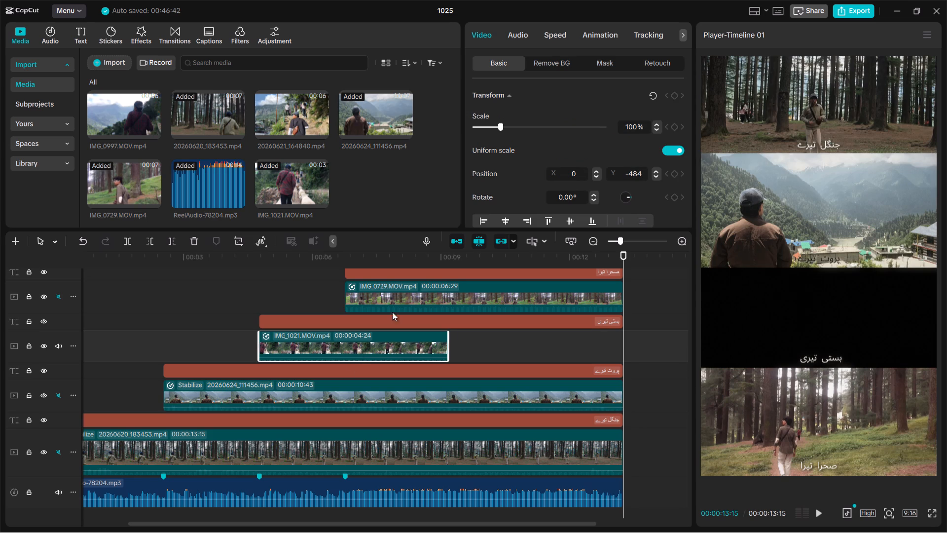
{"action": "left_click", "coordinate": [559, 35]}
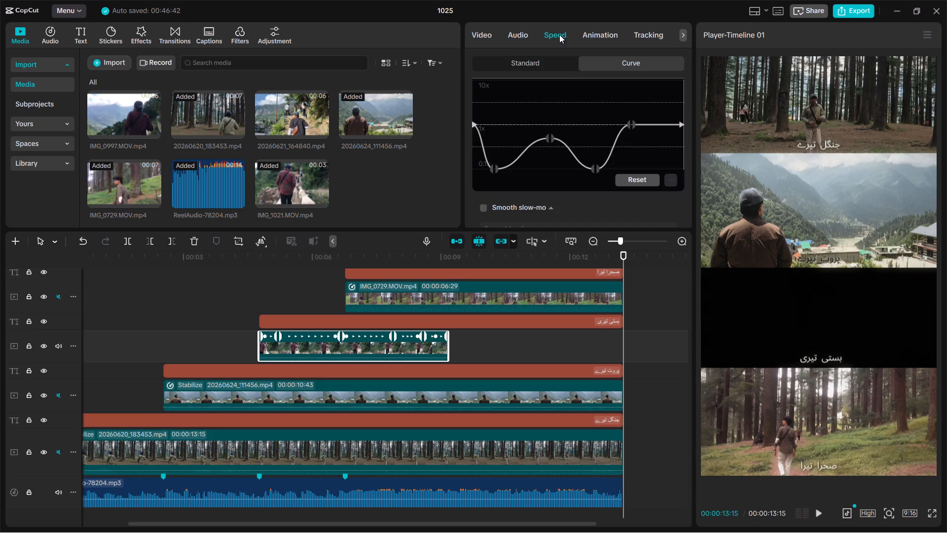
{"action": "left_click_drag", "start_coordinate": [632, 121], "coordinate": [669, 164]}
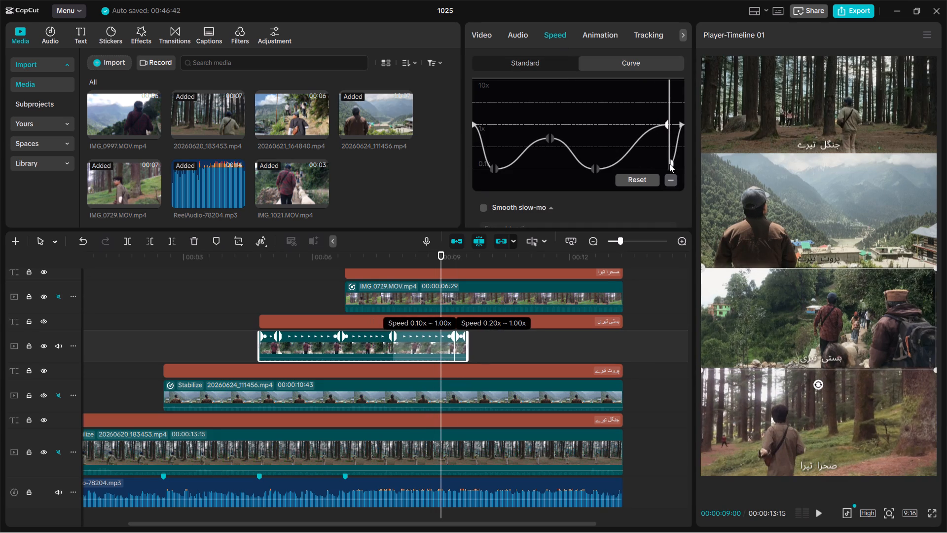
{"action": "left_click_drag", "start_coordinate": [664, 123], "coordinate": [663, 143]}
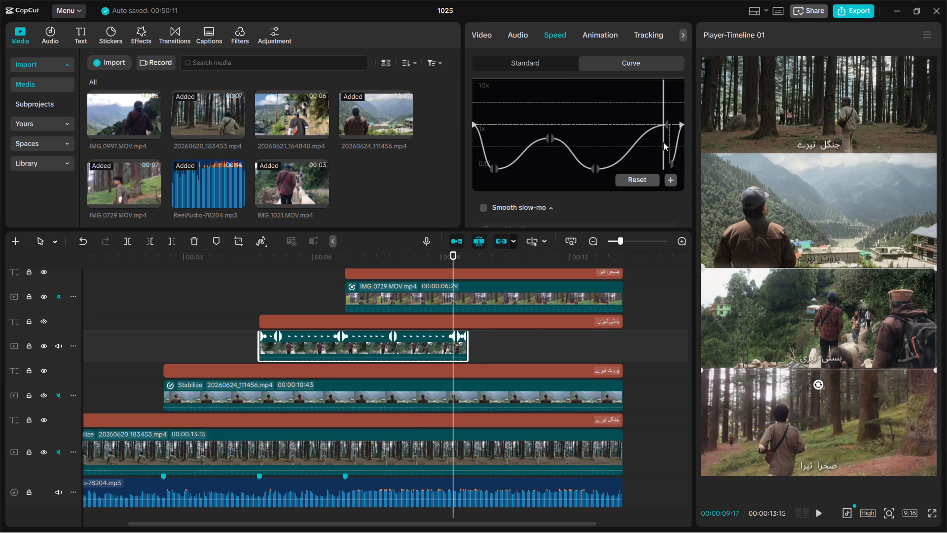
{"action": "left_click", "coordinate": [665, 120]}
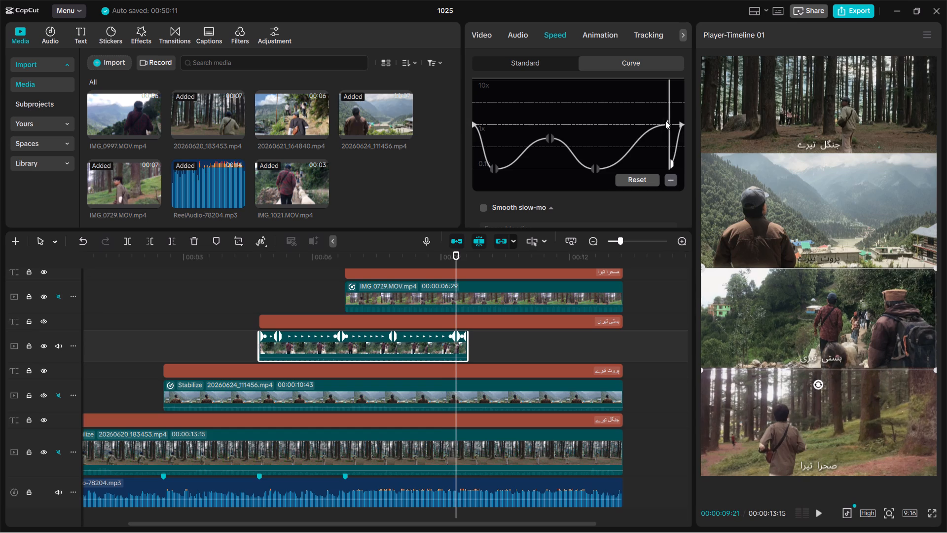
{"action": "left_click_drag", "start_coordinate": [665, 120], "coordinate": [663, 166]}
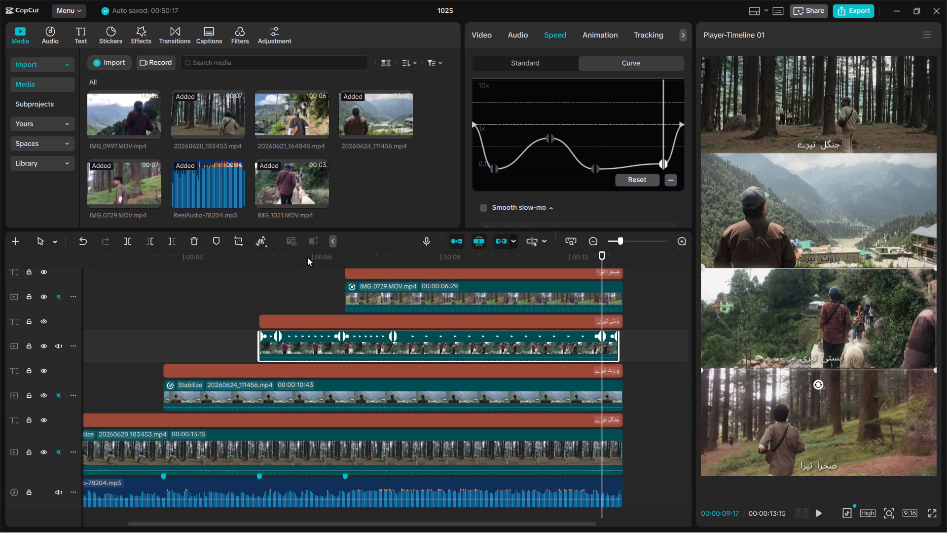
{"action": "left_click", "coordinate": [265, 257]}
{"action": "left_click_drag", "start_coordinate": [265, 257], "coordinate": [260, 257]}
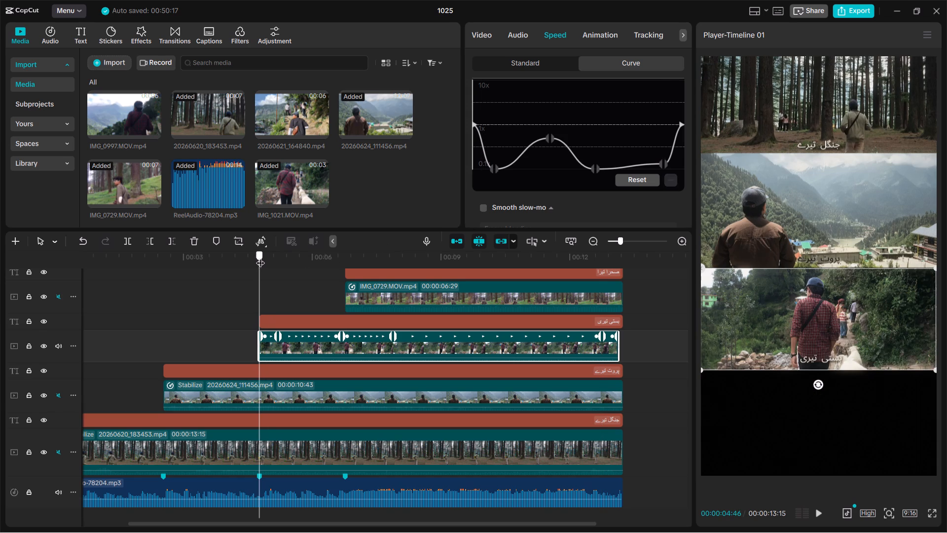
{"action": "left_click_drag", "start_coordinate": [260, 257], "coordinate": [256, 257]}
{"action": "key", "text": "space"}
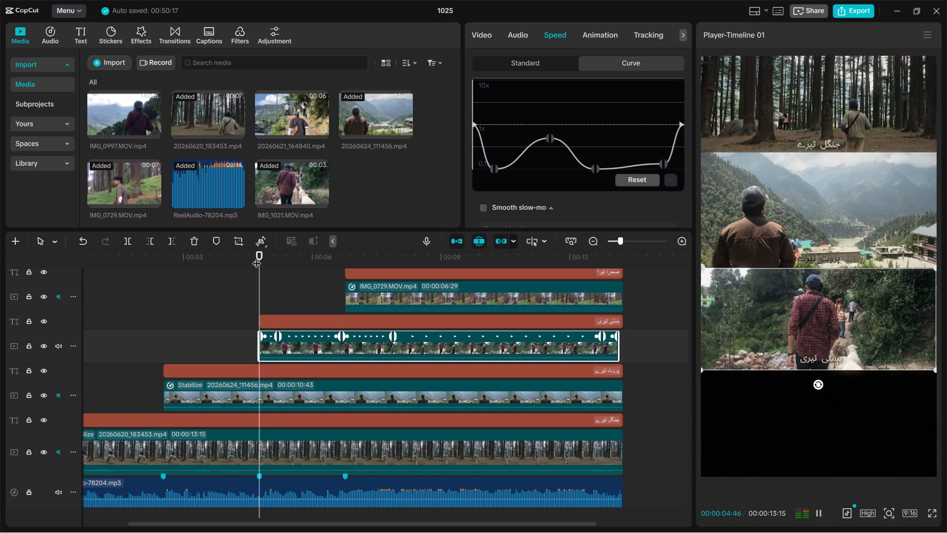
{"action": "key", "text": "space"}
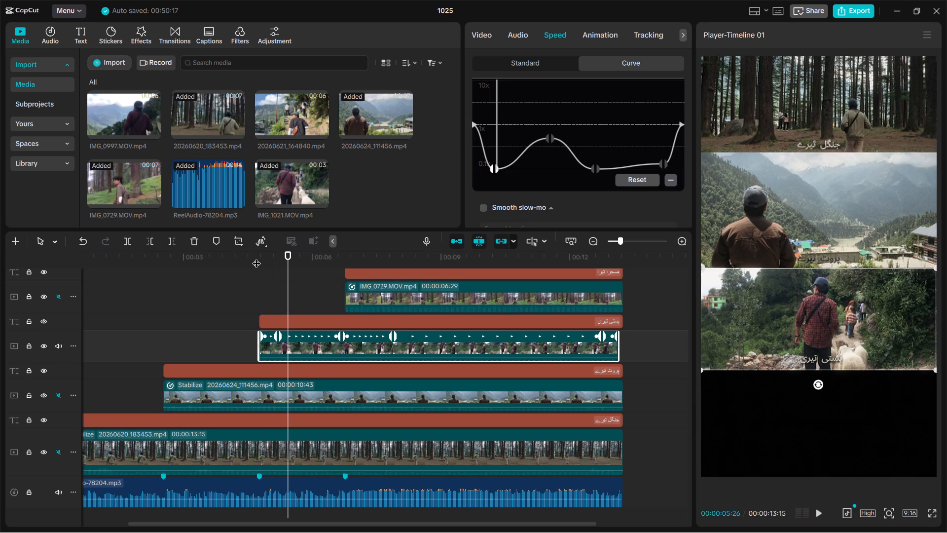
Stabilize the IMG_1021.MOV.mp4 clip with the level set to Most stable.
{"action": "left_click", "coordinate": [483, 34]}
{"action": "scroll", "coordinate": [541, 141], "scroll_direction": "down", "scroll_amount": 4}
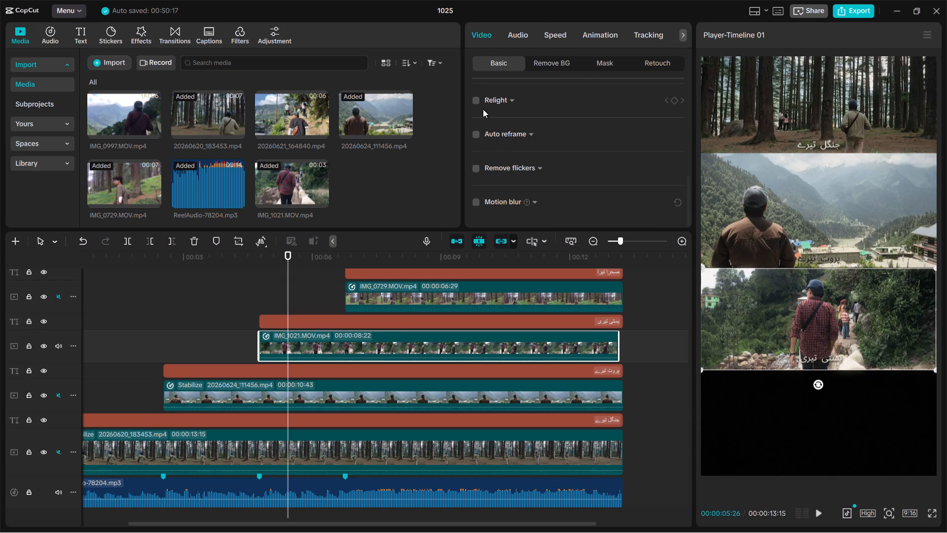
{"action": "scroll", "coordinate": [483, 109], "scroll_direction": "up", "scroll_amount": 1}
{"action": "scroll", "coordinate": [490, 144], "scroll_direction": "down", "scroll_amount": 1}
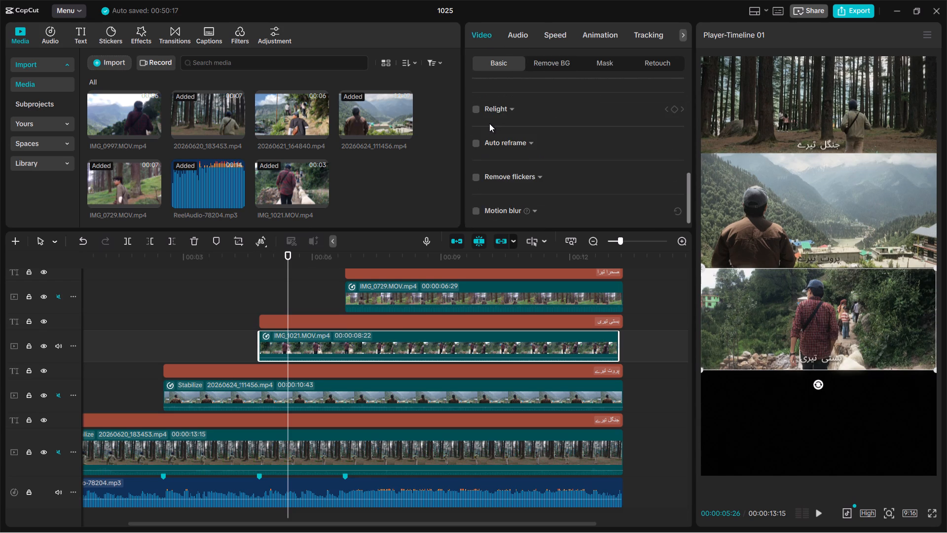
{"action": "left_click", "coordinate": [476, 110]}
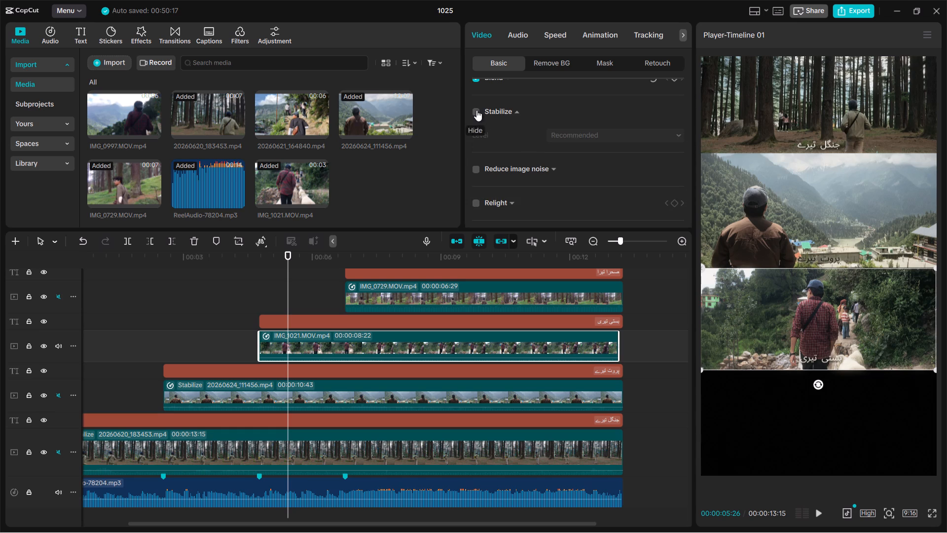
{"action": "left_click", "coordinate": [570, 135]}
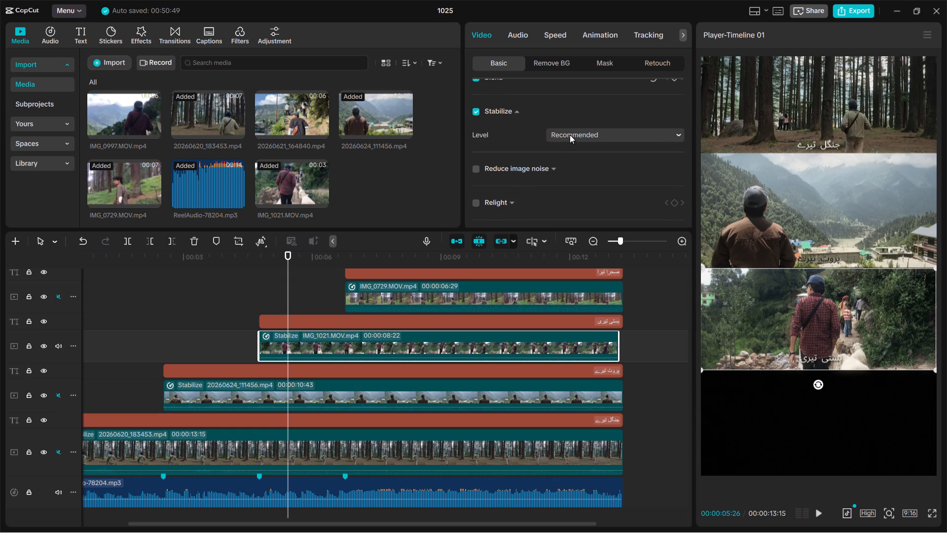
{"action": "left_click", "coordinate": [592, 195]}
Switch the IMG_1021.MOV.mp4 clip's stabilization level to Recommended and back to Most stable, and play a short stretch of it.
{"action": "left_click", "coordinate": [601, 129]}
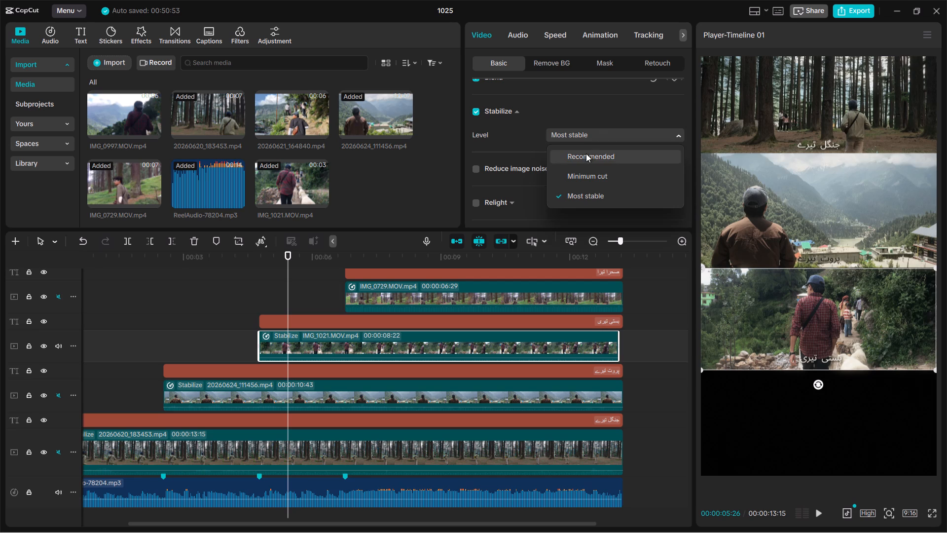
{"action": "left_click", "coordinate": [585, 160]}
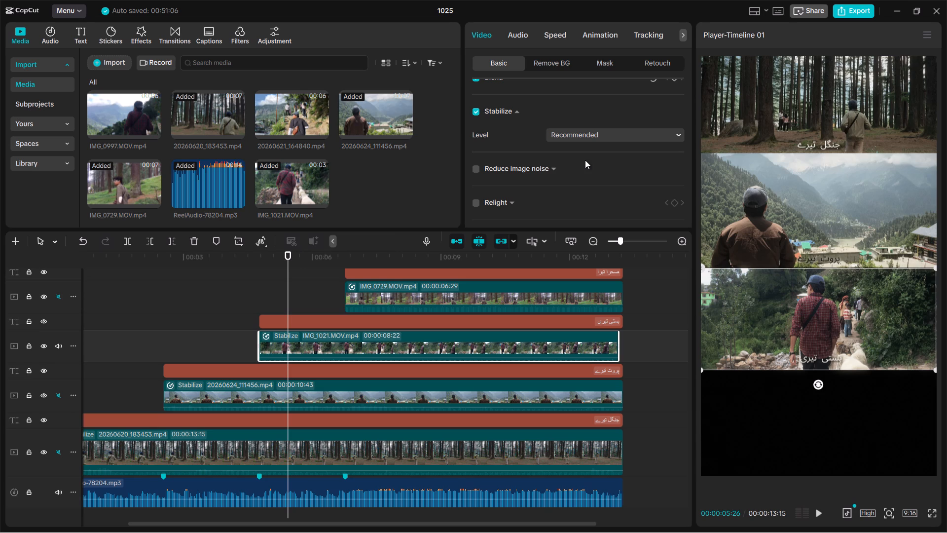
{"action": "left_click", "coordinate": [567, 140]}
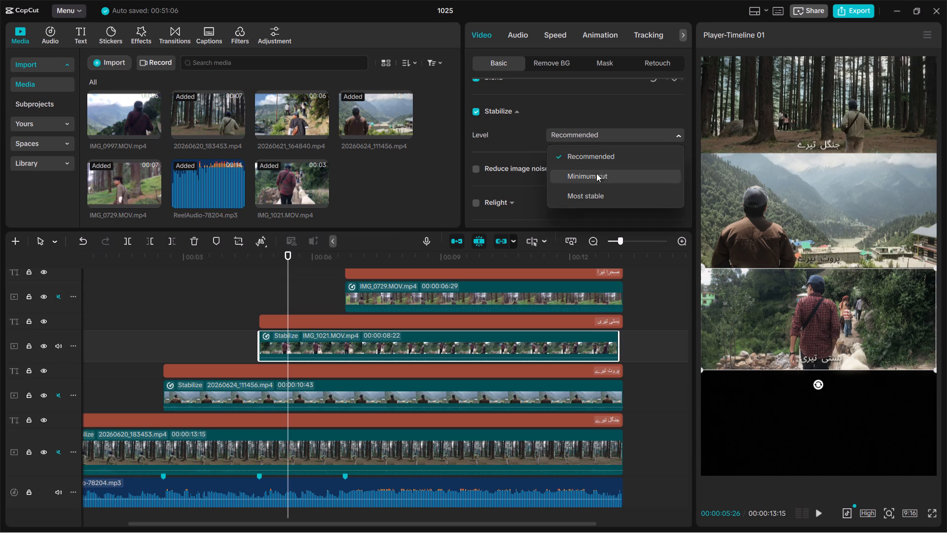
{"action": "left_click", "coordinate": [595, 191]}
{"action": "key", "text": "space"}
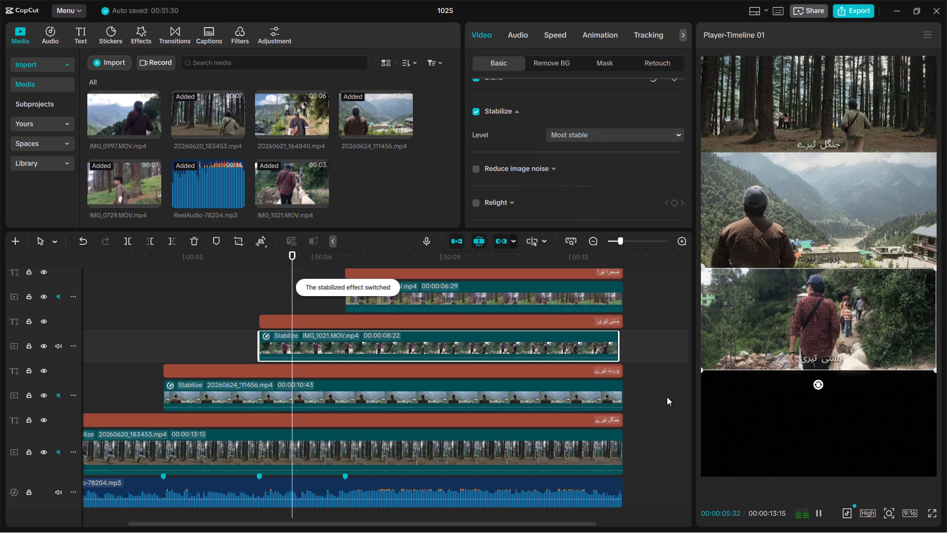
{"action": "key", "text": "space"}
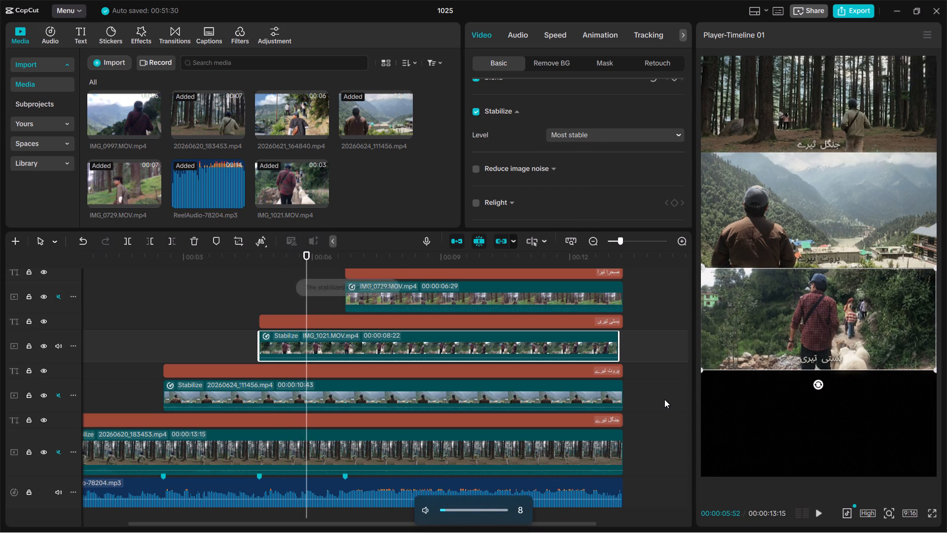
Stabilize the IMG_0729.MOV.mp4 clip at the Recommended level.
{"action": "left_click", "coordinate": [410, 287]}
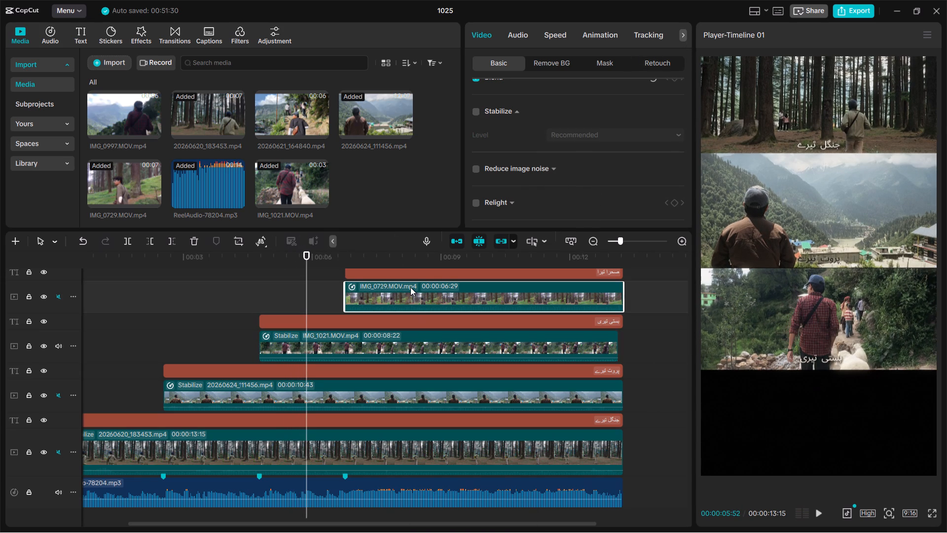
{"action": "left_click", "coordinate": [370, 343]}
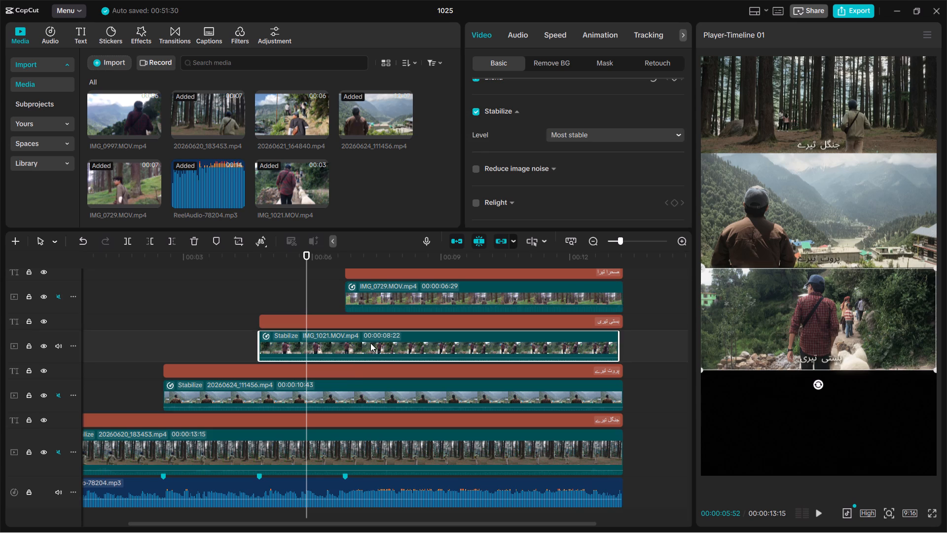
{"action": "left_click", "coordinate": [425, 296]}
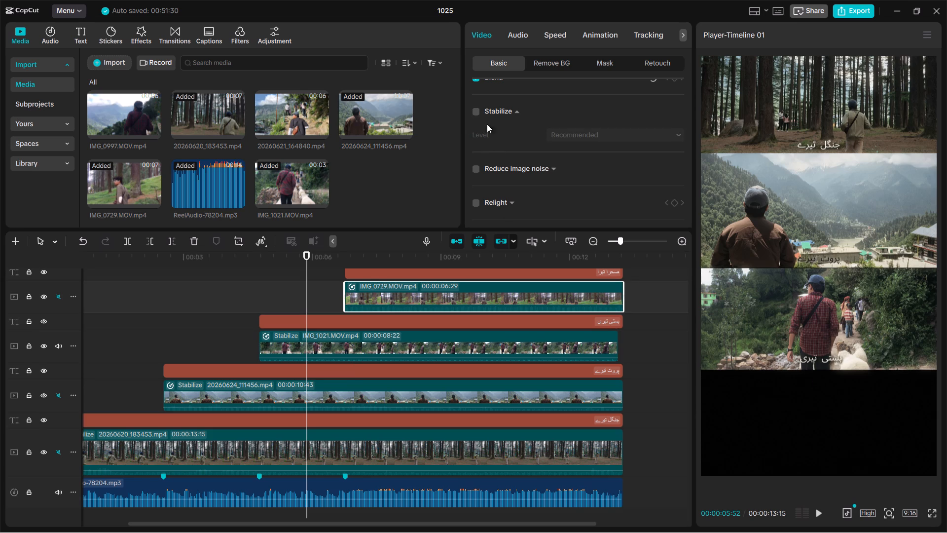
{"action": "left_click", "coordinate": [478, 110]}
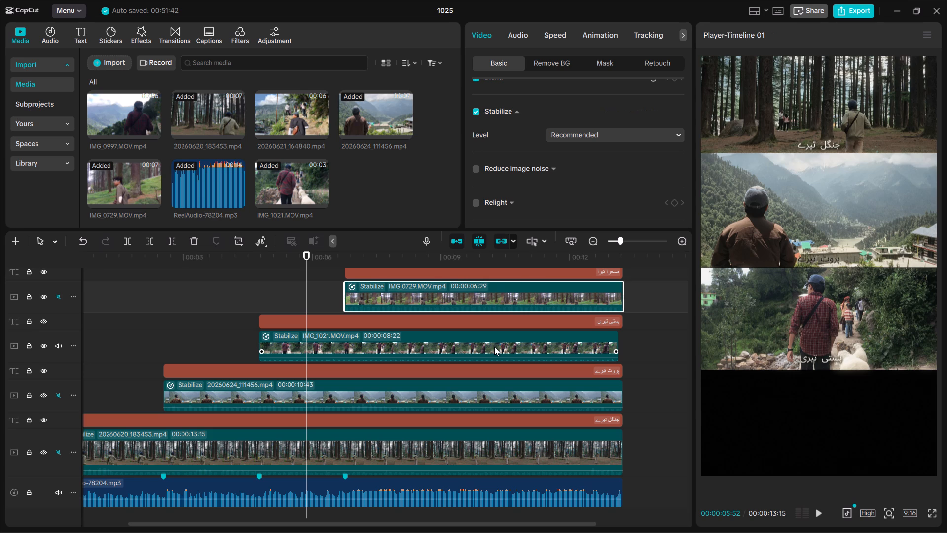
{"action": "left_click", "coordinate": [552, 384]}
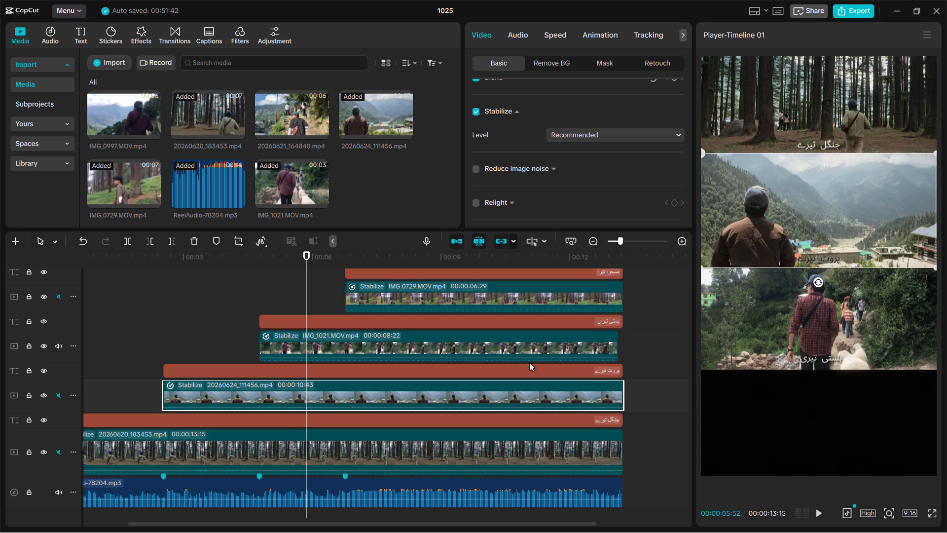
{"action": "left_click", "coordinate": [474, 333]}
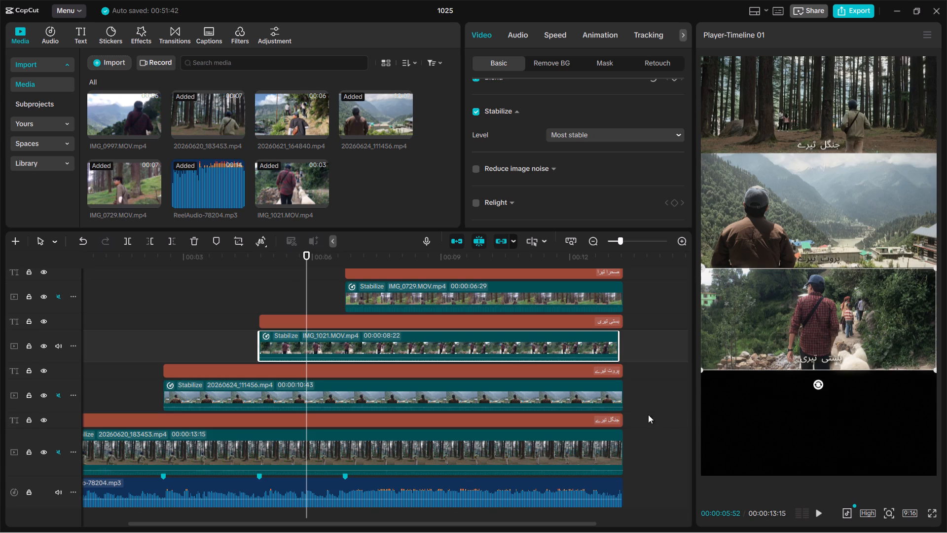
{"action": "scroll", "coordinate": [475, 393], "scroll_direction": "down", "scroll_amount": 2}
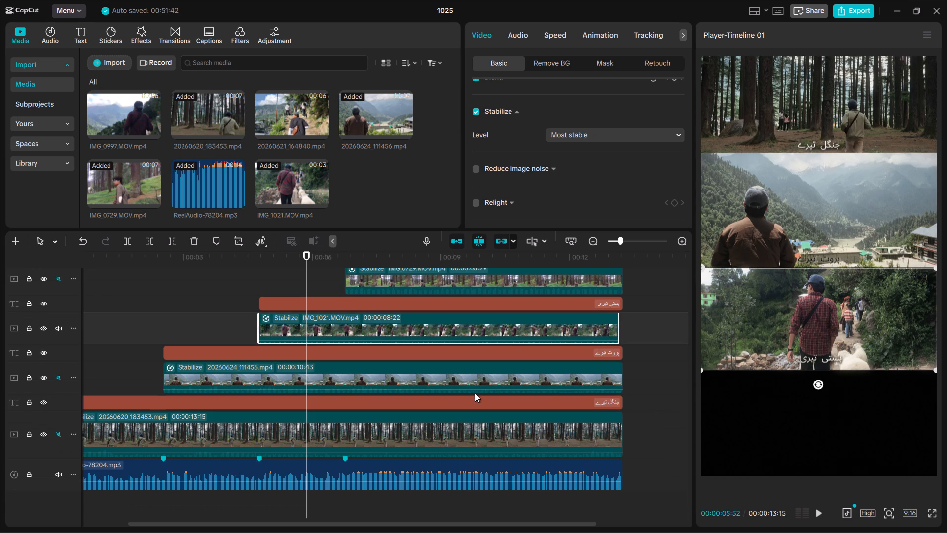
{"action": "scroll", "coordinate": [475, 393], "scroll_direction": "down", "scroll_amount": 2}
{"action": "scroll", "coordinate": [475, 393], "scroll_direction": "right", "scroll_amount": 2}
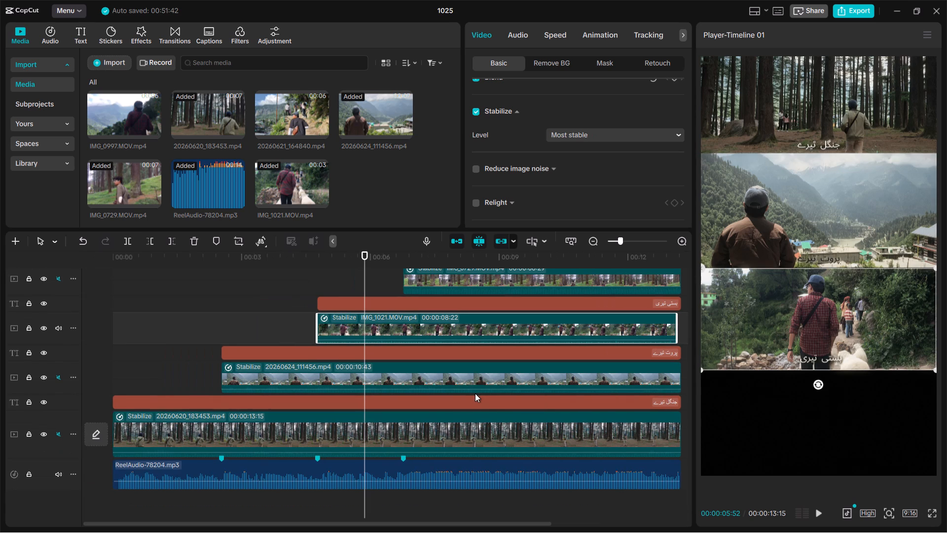
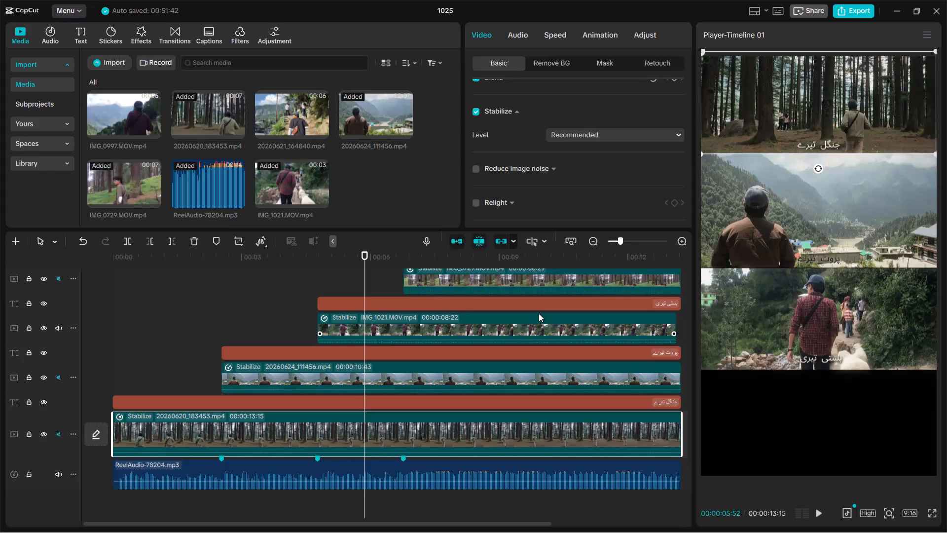
Check the IMG_1021.MOV.mp4 clip's stabilization, the Dim Light and Ashy Flash filter settings, and the IMG_0729.MOV.mp4 clip's basic settings.
{"action": "left_click", "coordinate": [524, 324]}
{"action": "scroll", "coordinate": [293, 338], "scroll_direction": "left", "scroll_amount": 1}
{"action": "scroll", "coordinate": [293, 338], "scroll_direction": "right", "scroll_amount": 2}
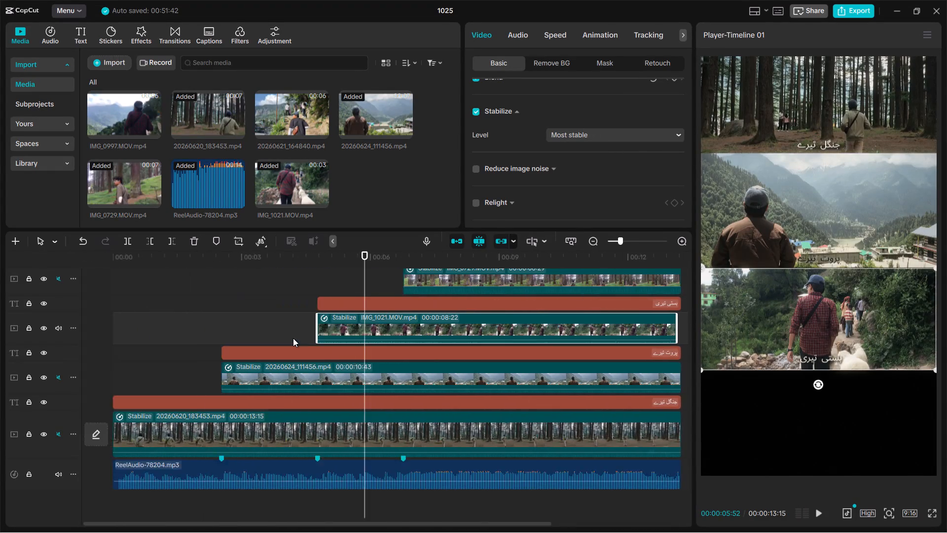
{"action": "scroll", "coordinate": [293, 338], "scroll_direction": "right", "scroll_amount": 2}
{"action": "scroll", "coordinate": [293, 338], "scroll_direction": "up", "scroll_amount": 1}
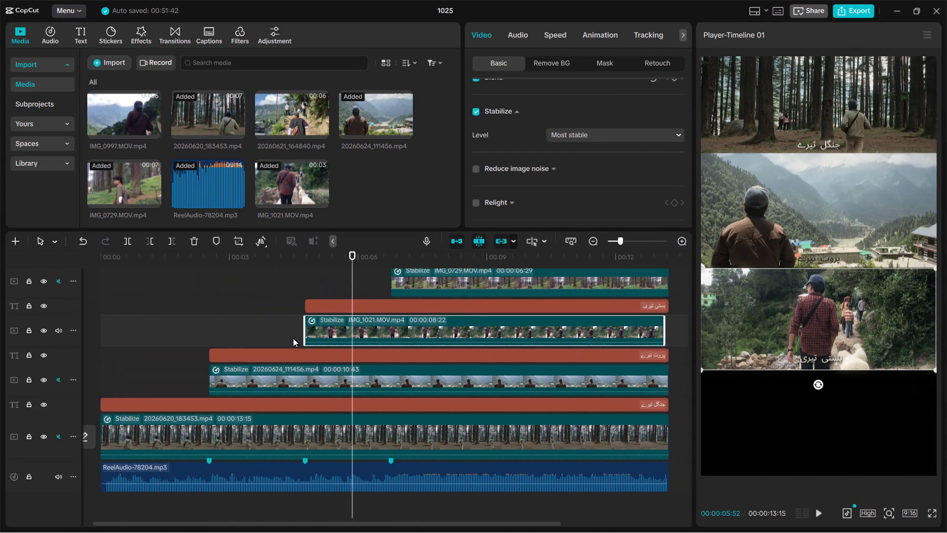
{"action": "scroll", "coordinate": [293, 338], "scroll_direction": "up", "scroll_amount": 4}
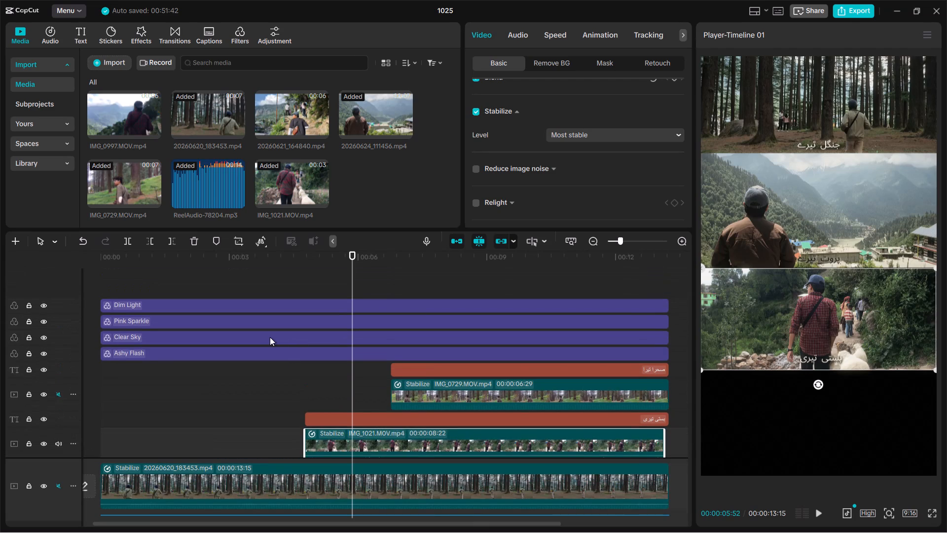
{"action": "left_click", "coordinate": [270, 337]}
{"action": "left_click", "coordinate": [661, 306]}
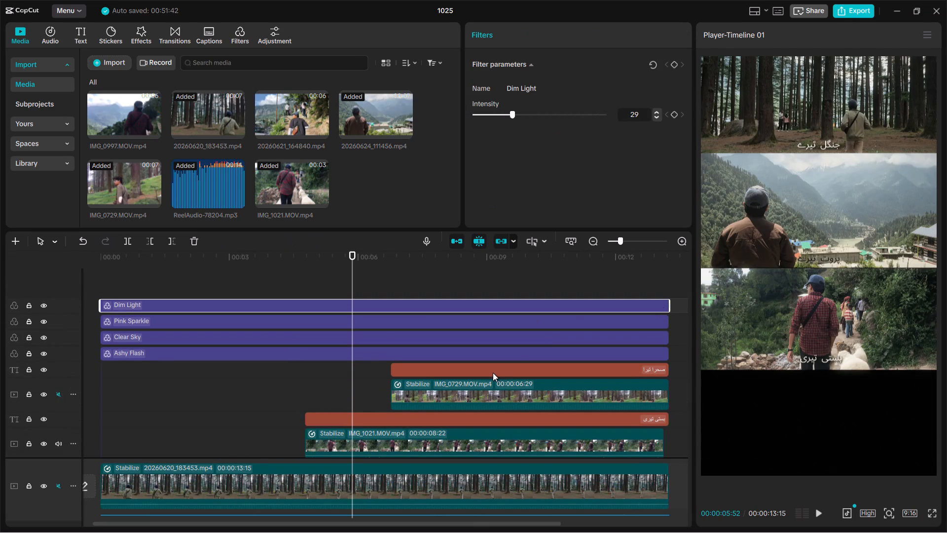
{"action": "left_click", "coordinate": [476, 388]}
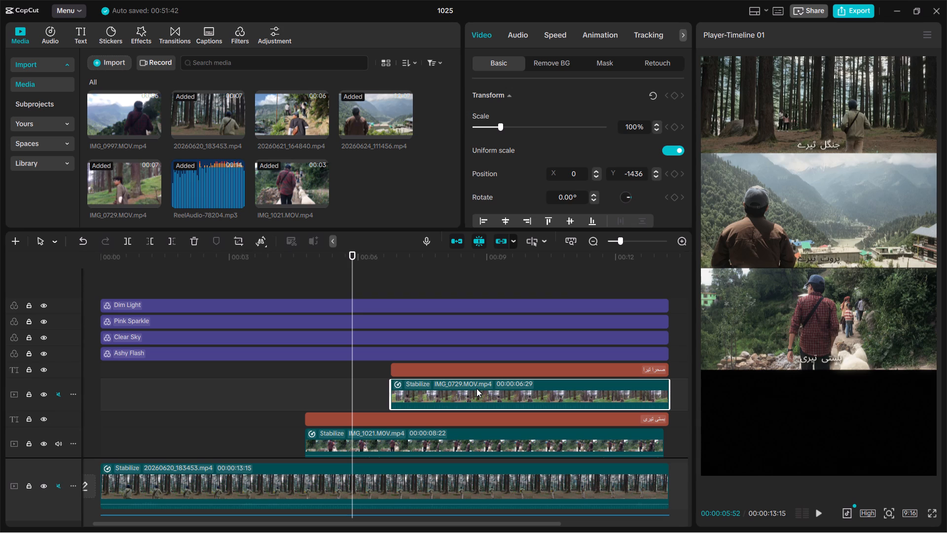
{"action": "left_click", "coordinate": [400, 356]}
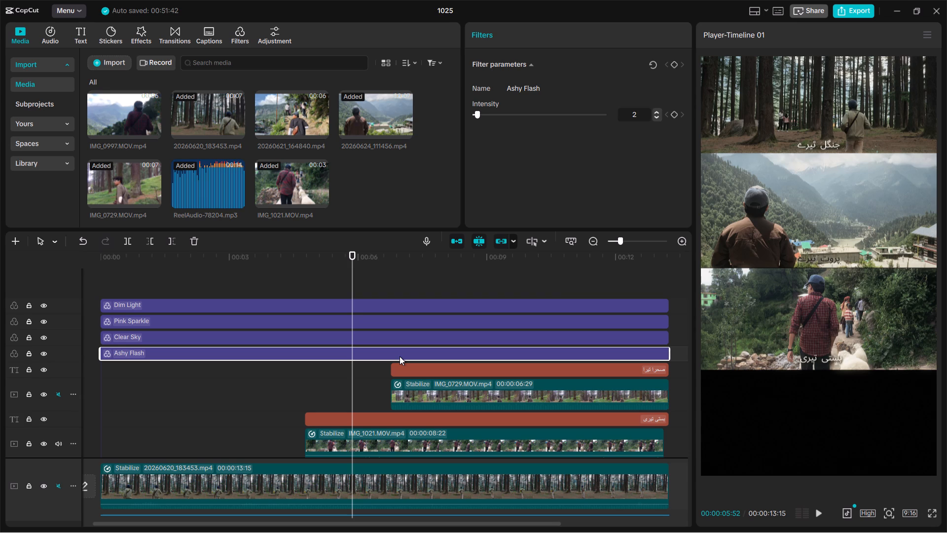
Play a short stretch of the reel through the point where the fourth panel's clip starts.
{"action": "scroll", "coordinate": [400, 356], "scroll_direction": "down", "scroll_amount": 2}
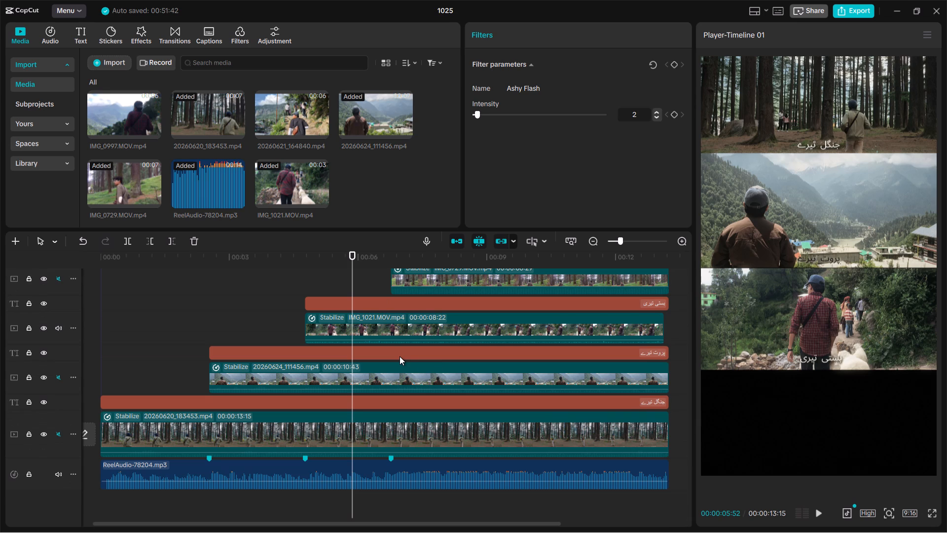
{"action": "key", "text": "space"}
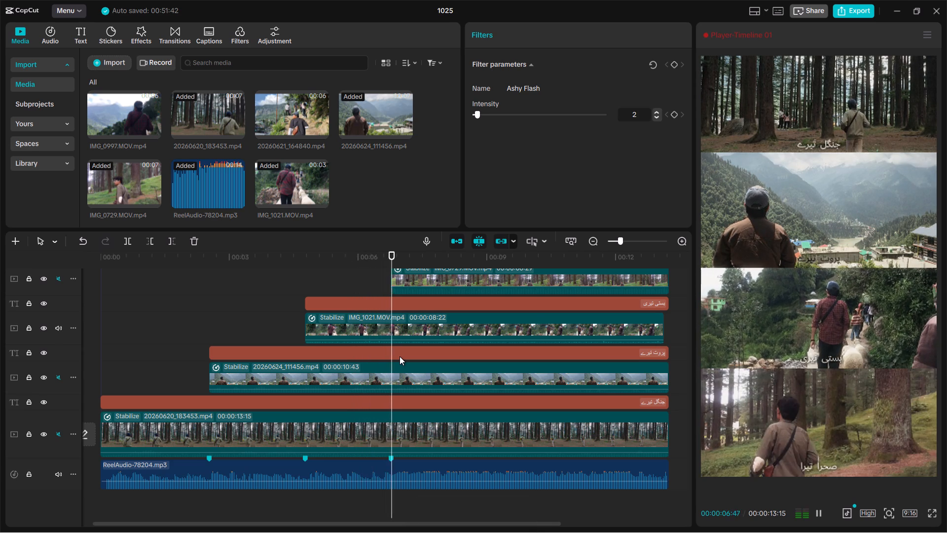
{"action": "key", "text": "space"}
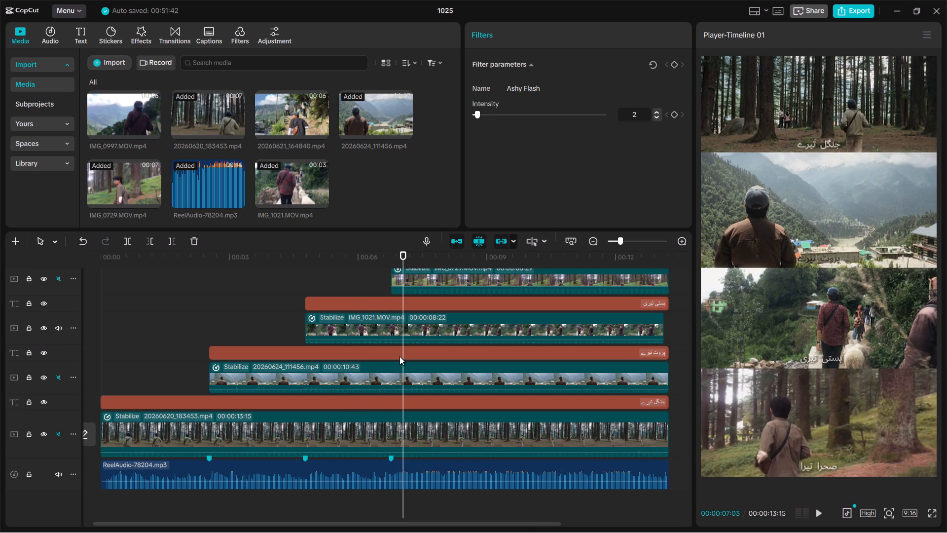
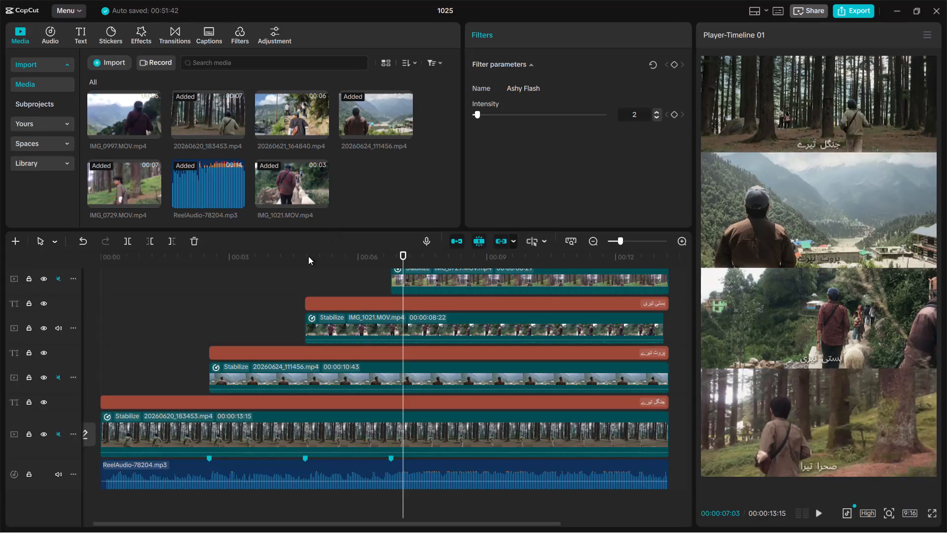
Scrub through the reel from the third panel clip's start to near the end to check the four panels.
{"action": "left_click", "coordinate": [308, 256]}
{"action": "left_click", "coordinate": [308, 256]}
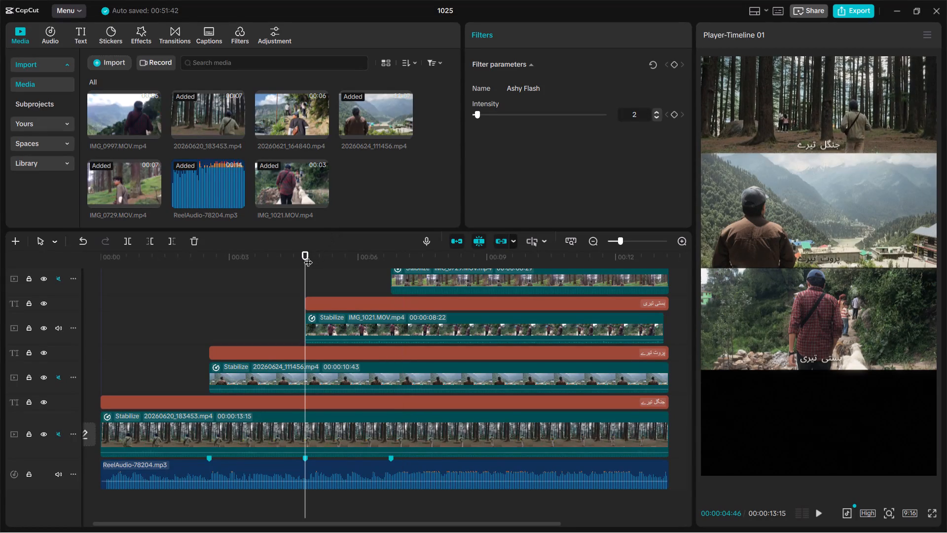
{"action": "left_click_drag", "start_coordinate": [308, 256], "coordinate": [379, 249]}
{"action": "left_click_drag", "start_coordinate": [465, 246], "coordinate": [508, 247]}
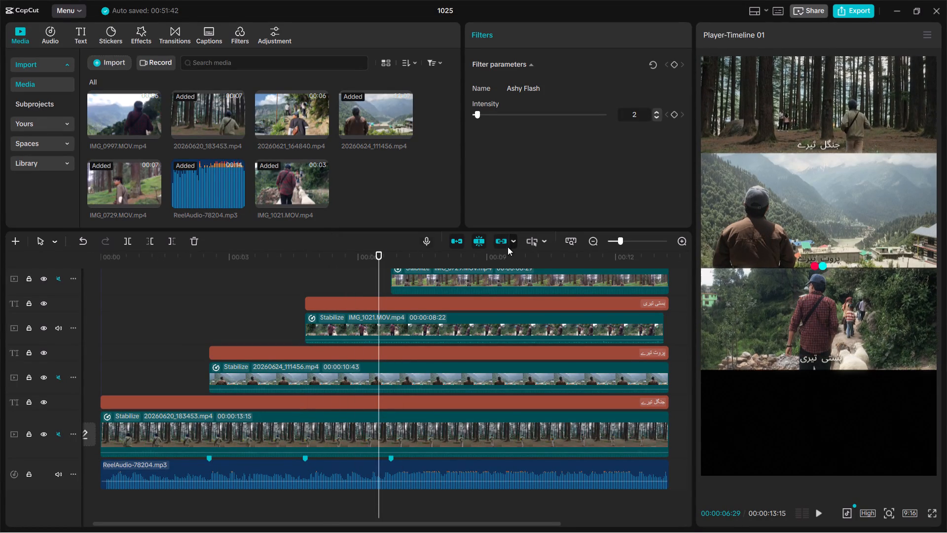
{"action": "left_click_drag", "start_coordinate": [508, 247], "coordinate": [506, 247]}
{"action": "left_click_drag", "start_coordinate": [573, 253], "coordinate": [633, 251]}
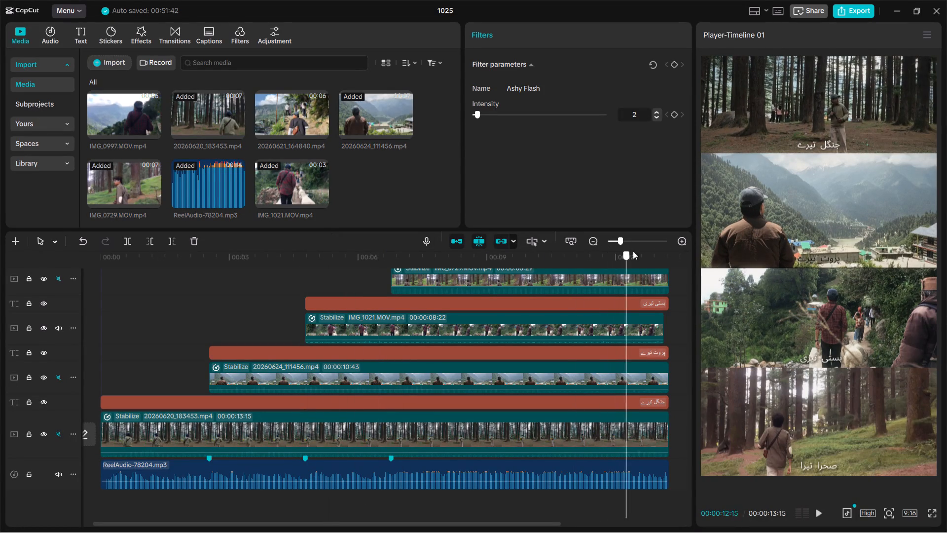
{"action": "left_click_drag", "start_coordinate": [633, 251], "coordinate": [634, 251]}
{"action": "scroll", "coordinate": [624, 343], "scroll_direction": "left", "scroll_amount": 1}
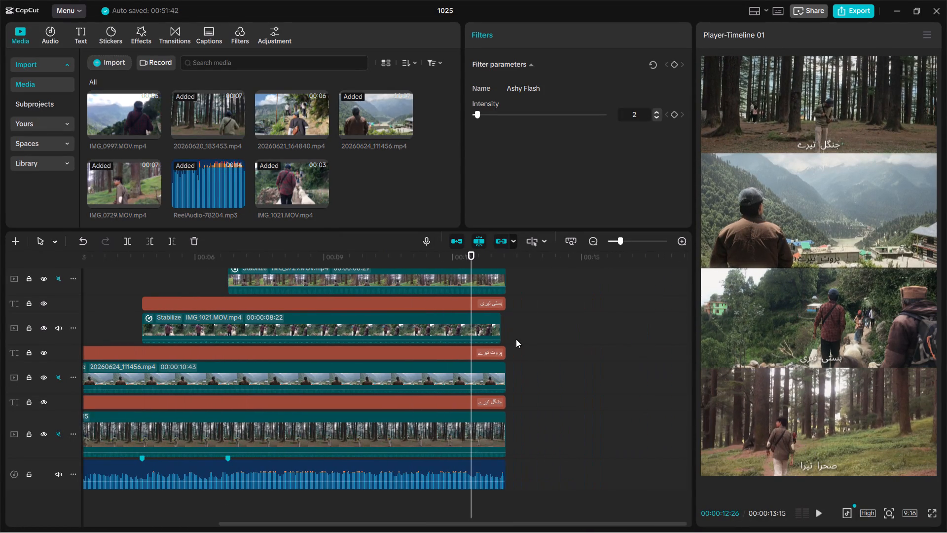
Adjust the last point of the IMG_1021.MOV.mp4 clip's speed curve so the third-panel clip lasts until the end of the reel.
{"action": "double_click", "coordinate": [448, 324]}
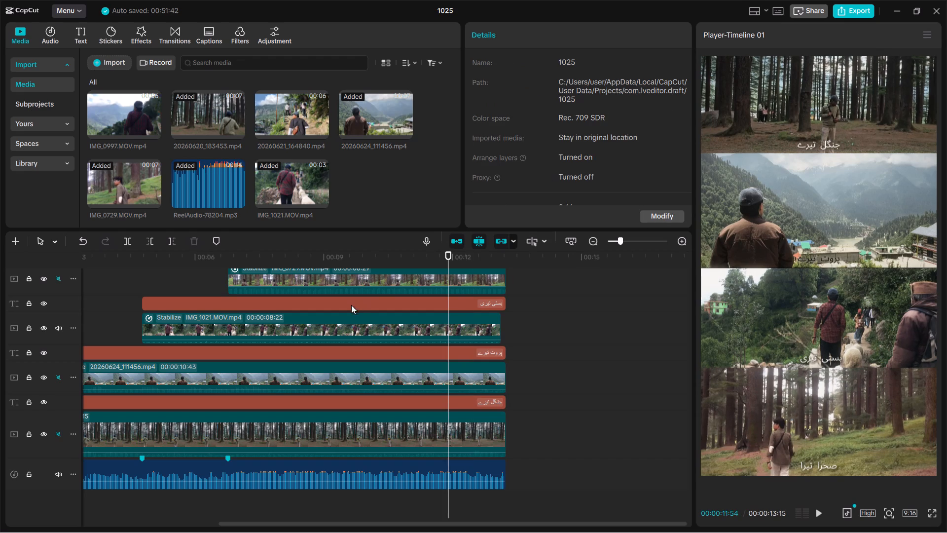
{"action": "double_click", "coordinate": [330, 321]}
{"action": "left_click", "coordinate": [560, 29]}
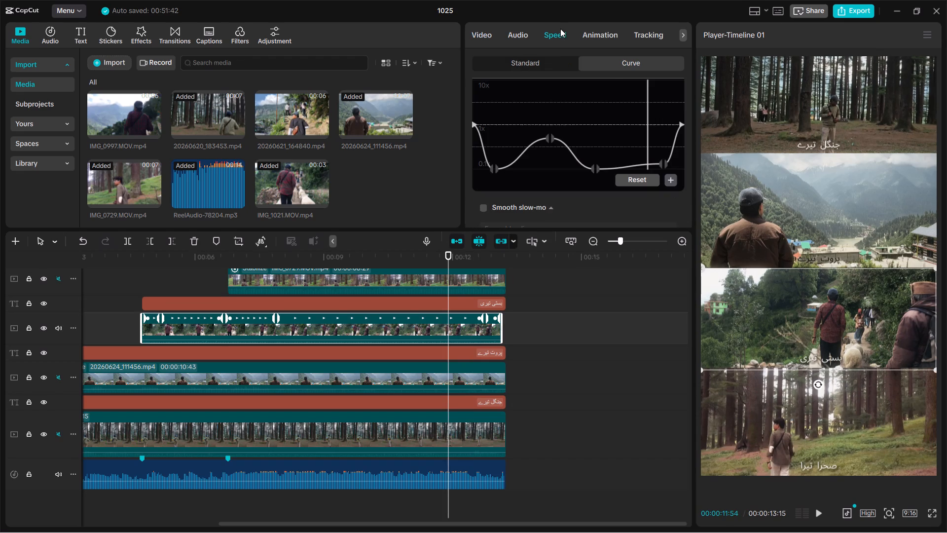
{"action": "scroll", "coordinate": [541, 114], "scroll_direction": "down", "scroll_amount": 1}
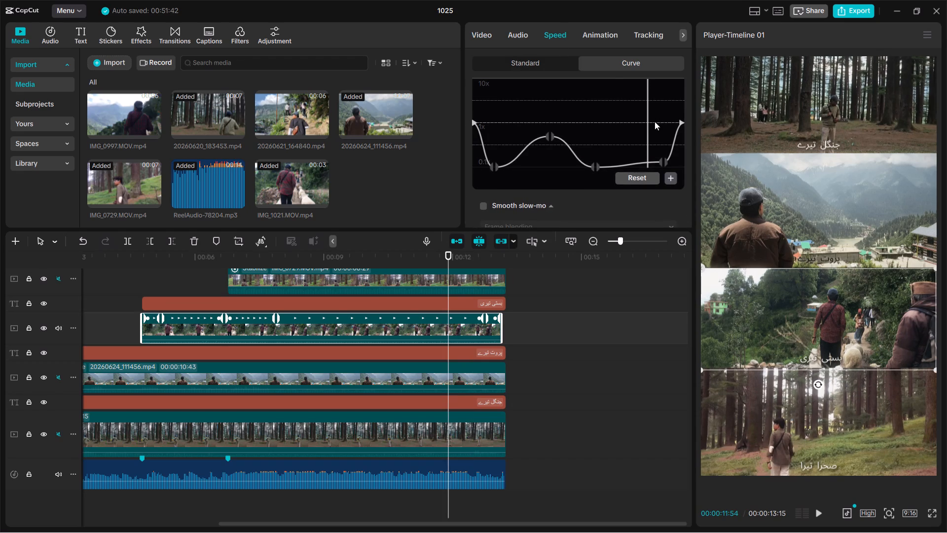
{"action": "left_click", "coordinate": [664, 160]}
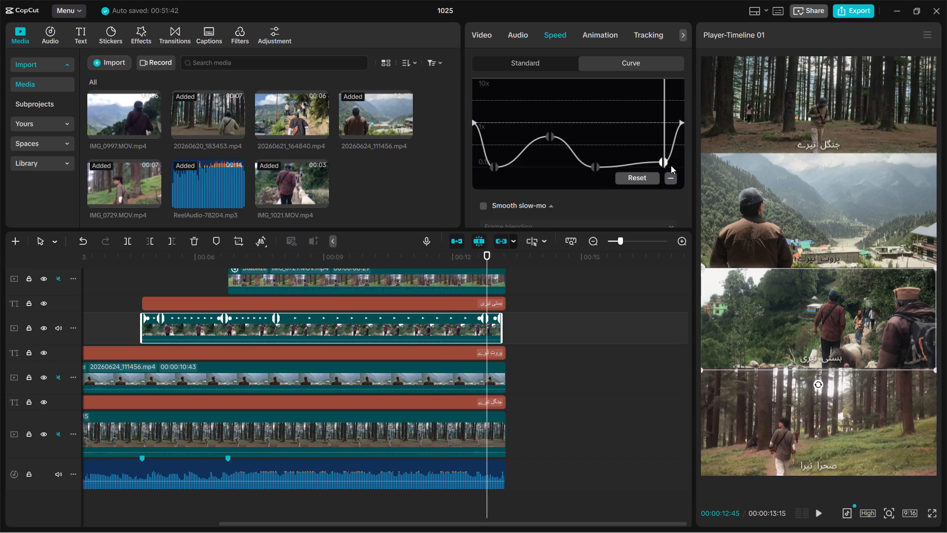
{"action": "left_click", "coordinate": [662, 162]}
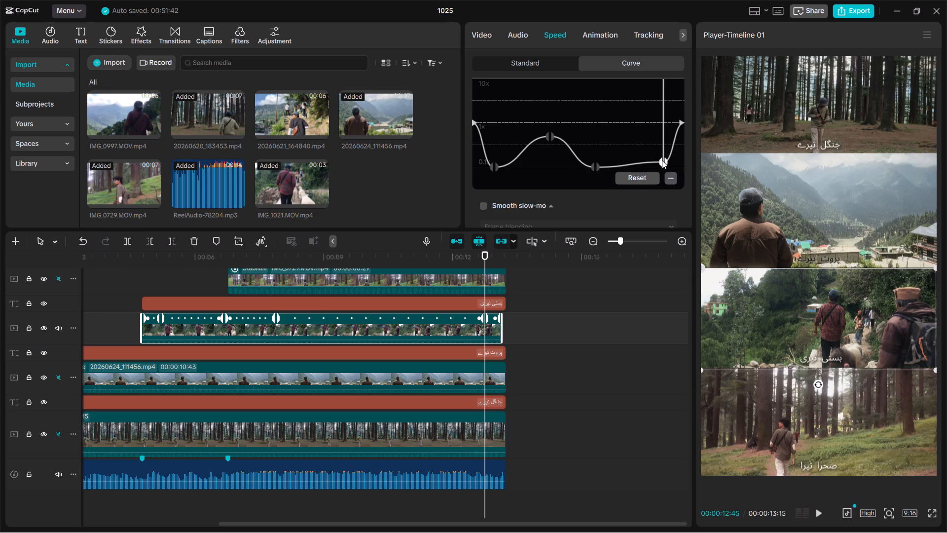
{"action": "scroll", "coordinate": [579, 340], "scroll_direction": "up", "scroll_amount": 5, "text": "ctrl"}
{"action": "left_click_drag", "start_coordinate": [665, 159], "coordinate": [664, 167]}
{"action": "left_click_drag", "start_coordinate": [664, 166], "coordinate": [665, 158]}
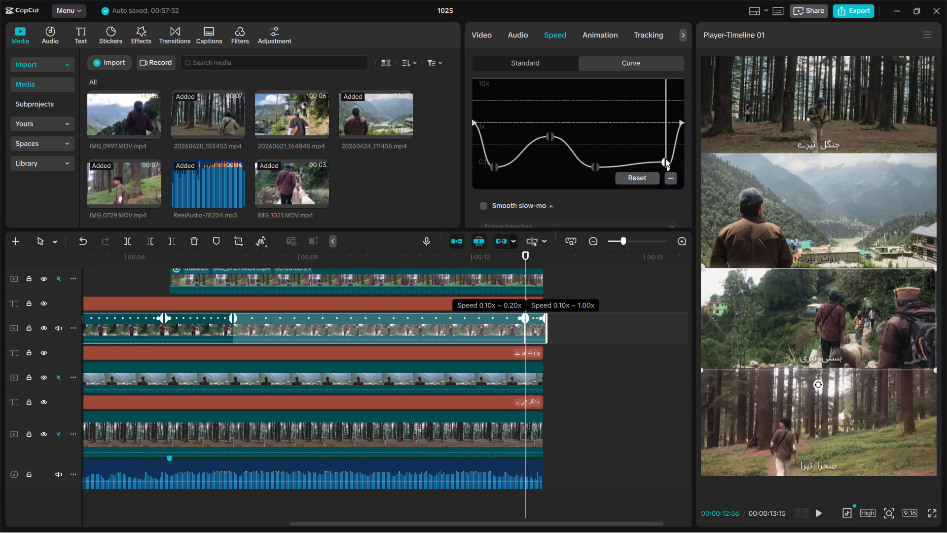
{"action": "left_click_drag", "start_coordinate": [665, 158], "coordinate": [665, 159]}
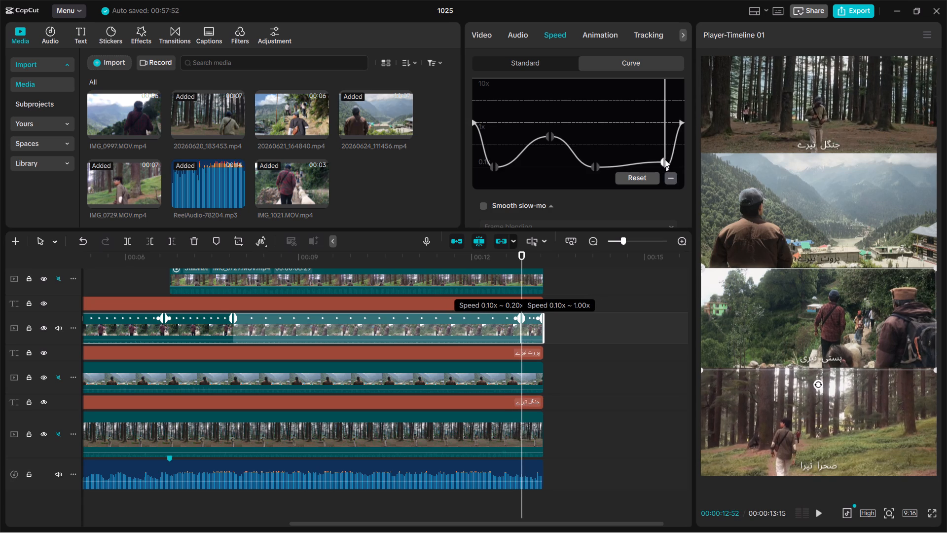
{"action": "left_click", "coordinate": [569, 386]}
Set the third panel's IMG_1021.MOV.mp4 clip to a Y position of -478.
{"action": "scroll", "coordinate": [569, 386], "scroll_direction": "right", "scroll_amount": 1}
{"action": "scroll", "coordinate": [569, 386], "scroll_direction": "down", "scroll_amount": 3, "text": "ctrl"}
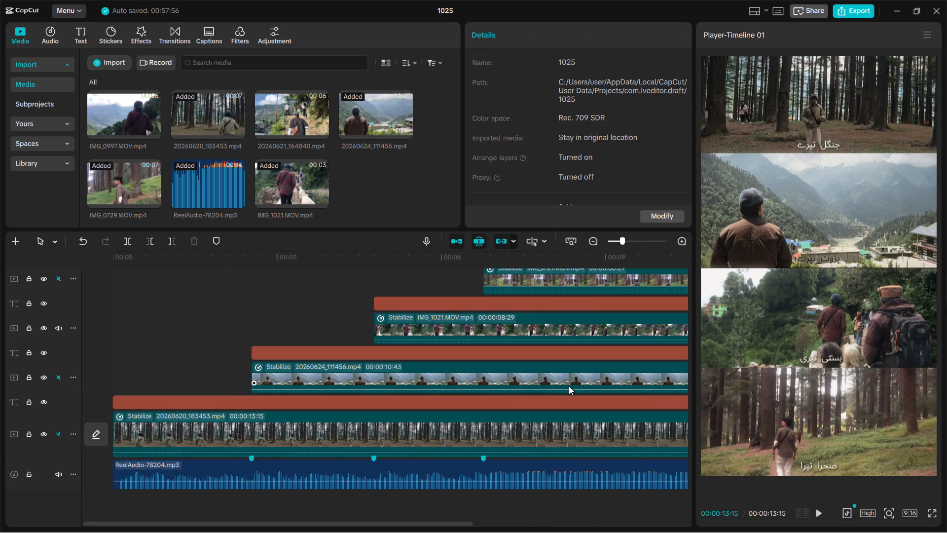
{"action": "scroll", "coordinate": [569, 386], "scroll_direction": "down", "scroll_amount": 10, "text": "ctrl"}
{"action": "scroll", "coordinate": [569, 386], "scroll_direction": "right", "scroll_amount": 1}
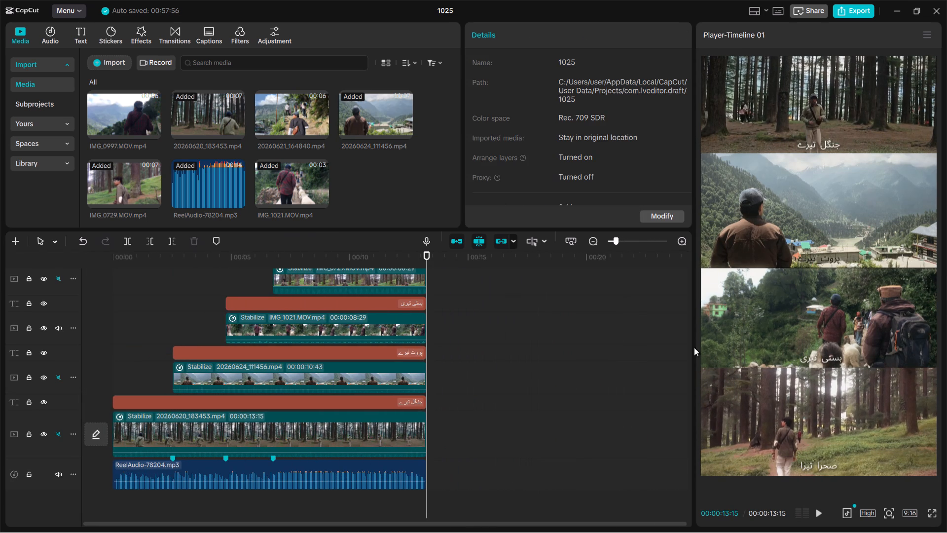
{"action": "left_click", "coordinate": [787, 333]}
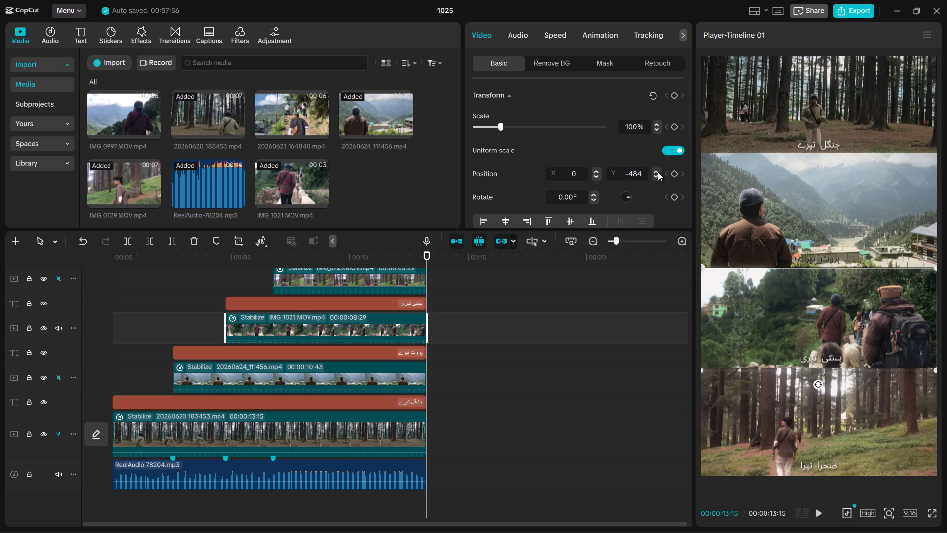
{"action": "left_click", "coordinate": [656, 172]}
{"action": "double_click", "coordinate": [656, 172]}
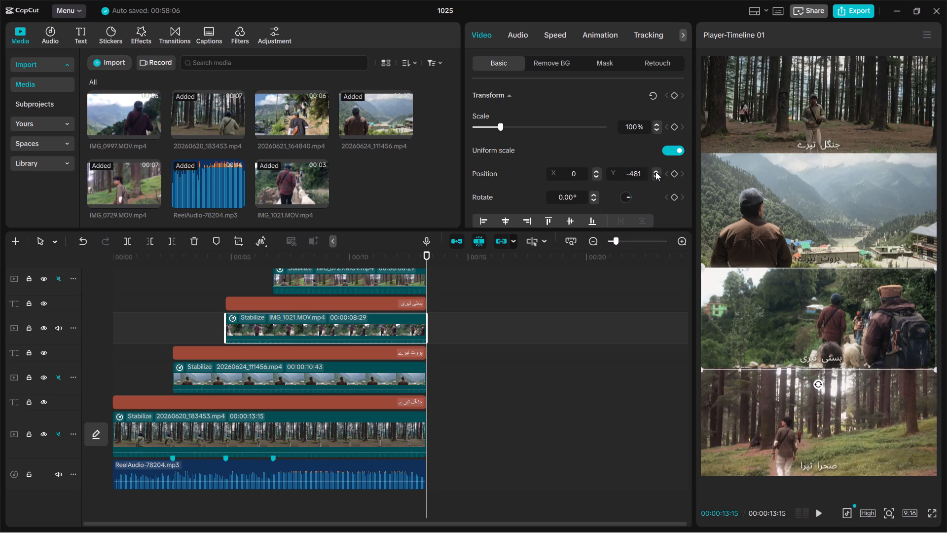
{"action": "triple_click", "coordinate": [656, 170]}
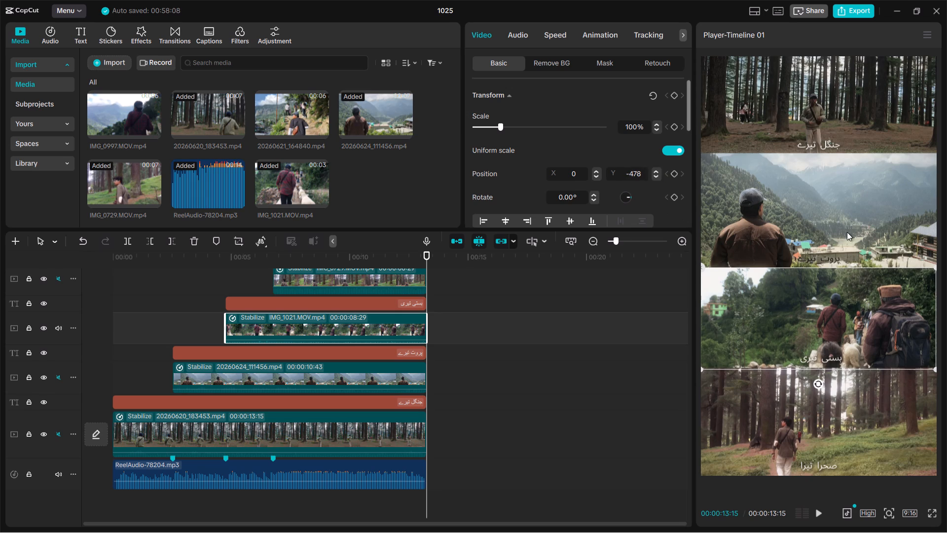
{"action": "left_click", "coordinate": [606, 378]}
{"action": "scroll", "coordinate": [606, 378], "scroll_direction": "right", "scroll_amount": 5}
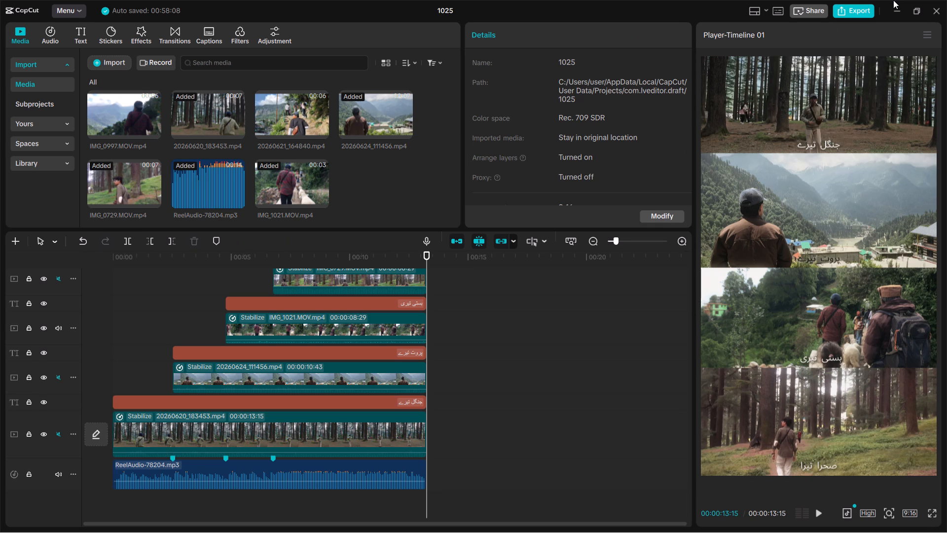
Open the reel's export settings, review the codec choices and set the video frame rate to 120fps.
{"action": "left_click", "coordinate": [865, 10]}
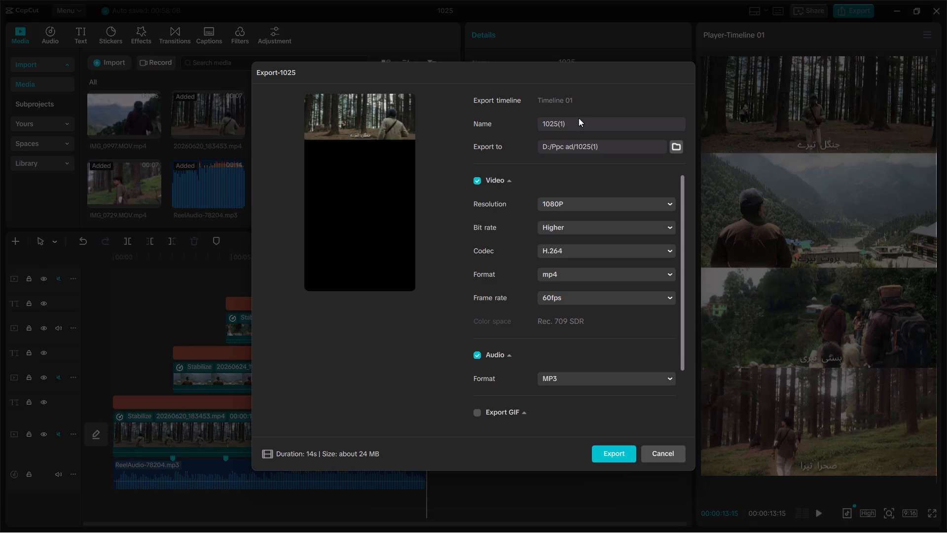
{"action": "left_click", "coordinate": [550, 249]}
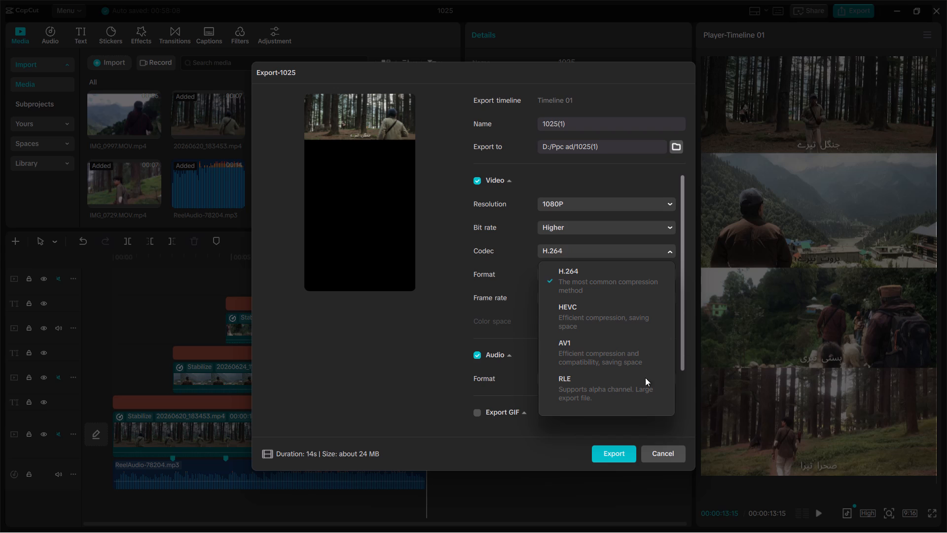
{"action": "left_click", "coordinate": [410, 346]}
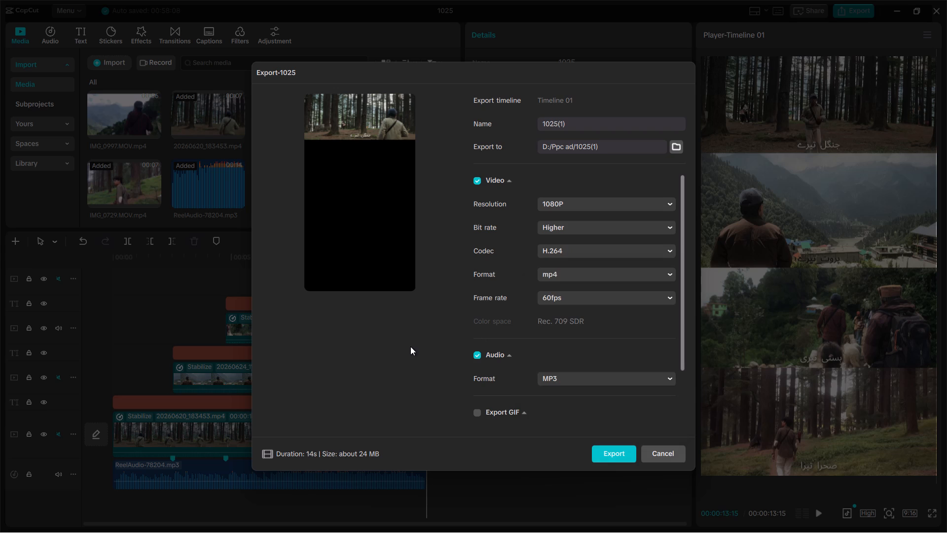
{"action": "left_click", "coordinate": [576, 302]}
{"action": "left_click", "coordinate": [585, 300]}
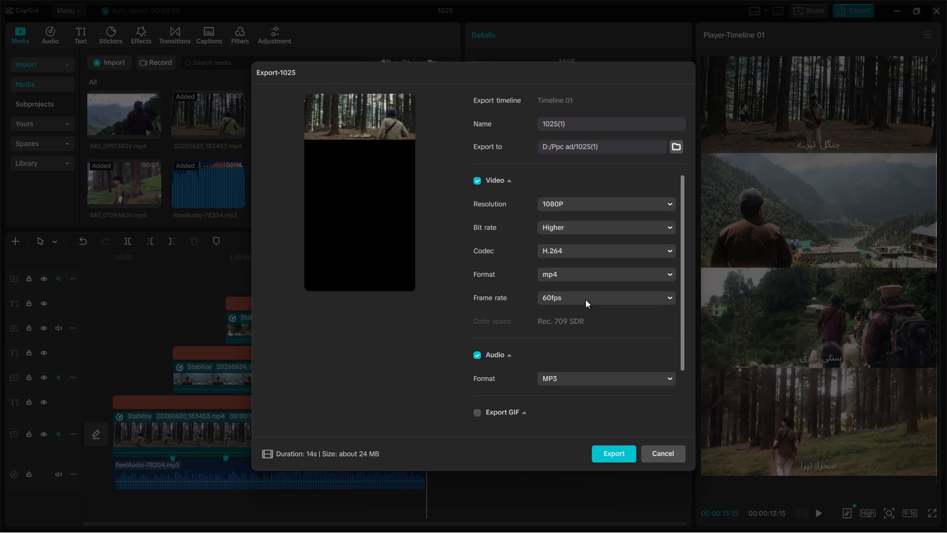
{"action": "left_click", "coordinate": [585, 300]}
{"action": "scroll", "coordinate": [581, 358], "scroll_direction": "down", "scroll_amount": 2}
{"action": "scroll", "coordinate": [620, 291], "scroll_direction": "down", "scroll_amount": 1}
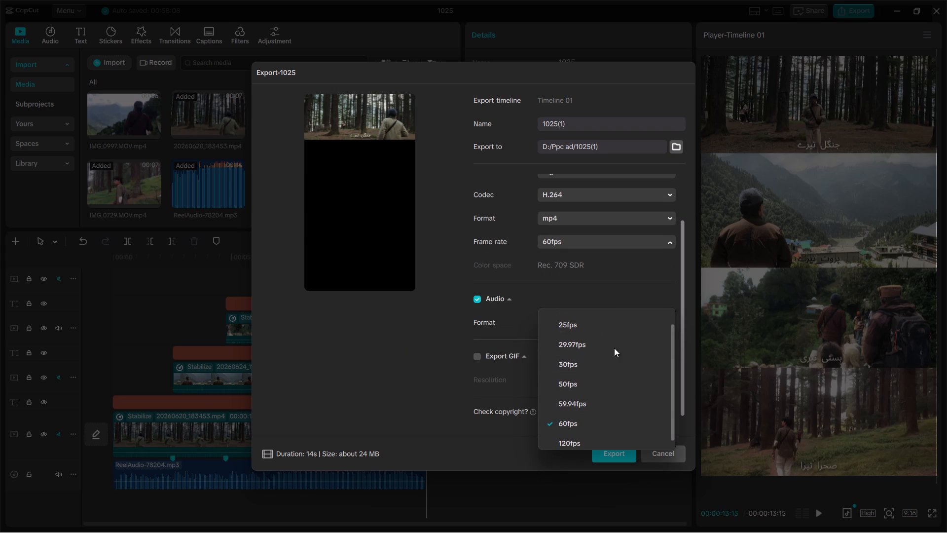
{"action": "left_click", "coordinate": [572, 440]}
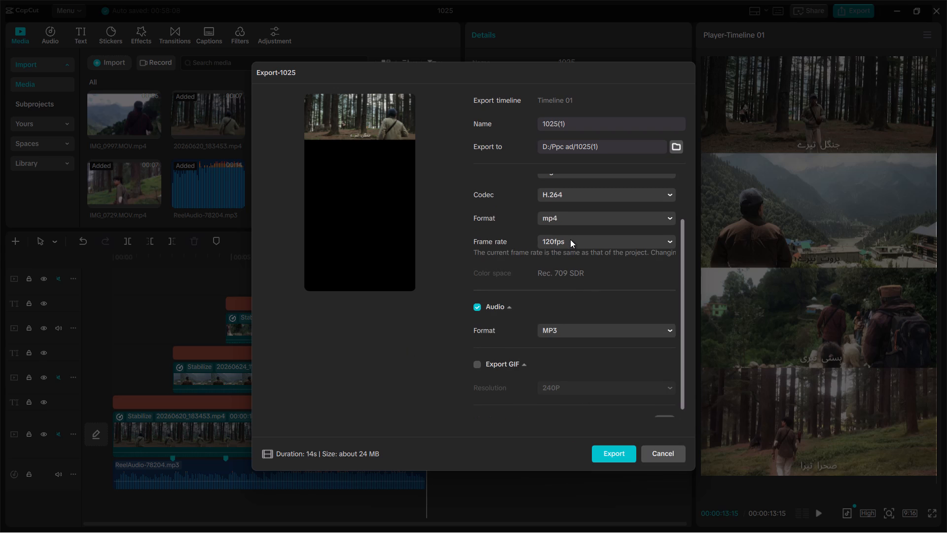
{"action": "left_click", "coordinate": [570, 239]}
{"action": "scroll", "coordinate": [590, 335], "scroll_direction": "down", "scroll_amount": 4}
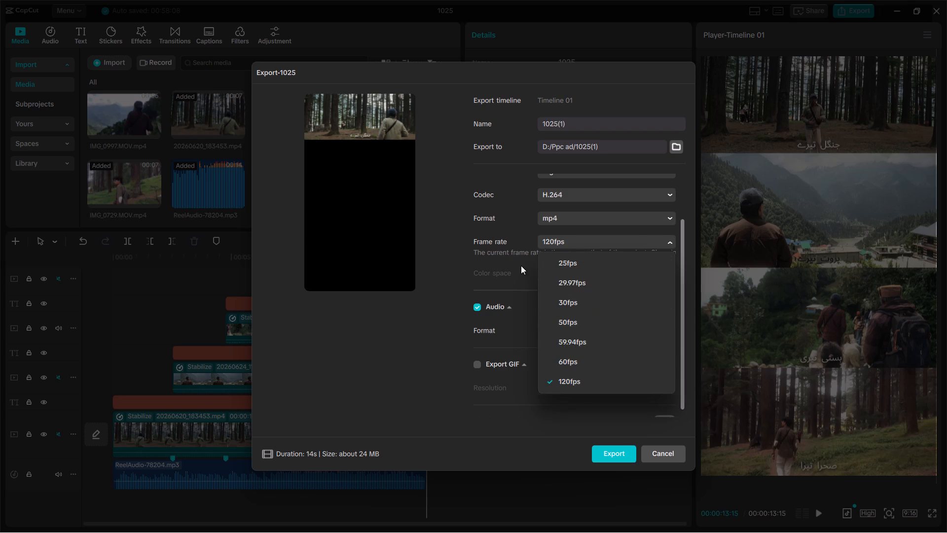
{"action": "left_click", "coordinate": [509, 249]}
{"action": "scroll", "coordinate": [509, 249], "scroll_direction": "up", "scroll_amount": 1}
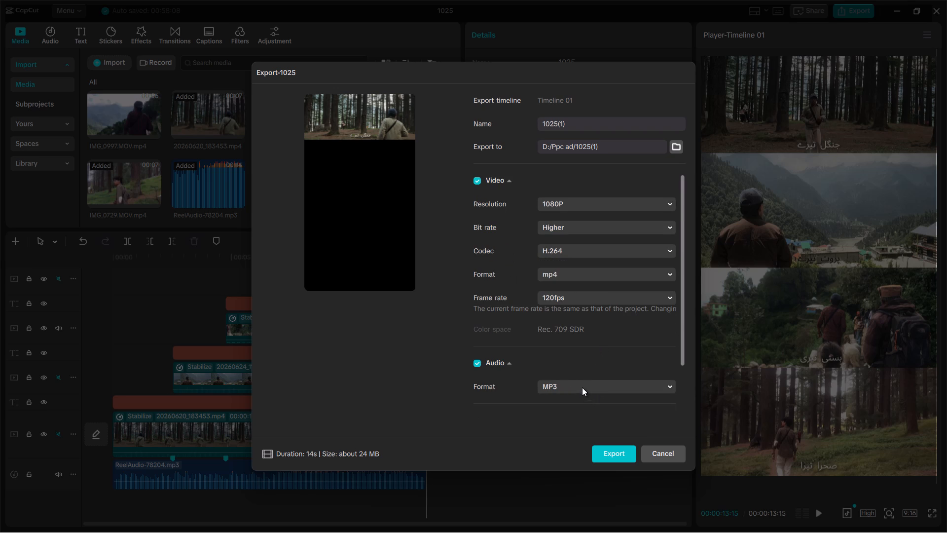
Exclude the separate MP3 audio file from the export.
{"action": "left_click", "coordinate": [477, 364]}
{"action": "scroll", "coordinate": [537, 288], "scroll_direction": "up", "scroll_amount": 1}
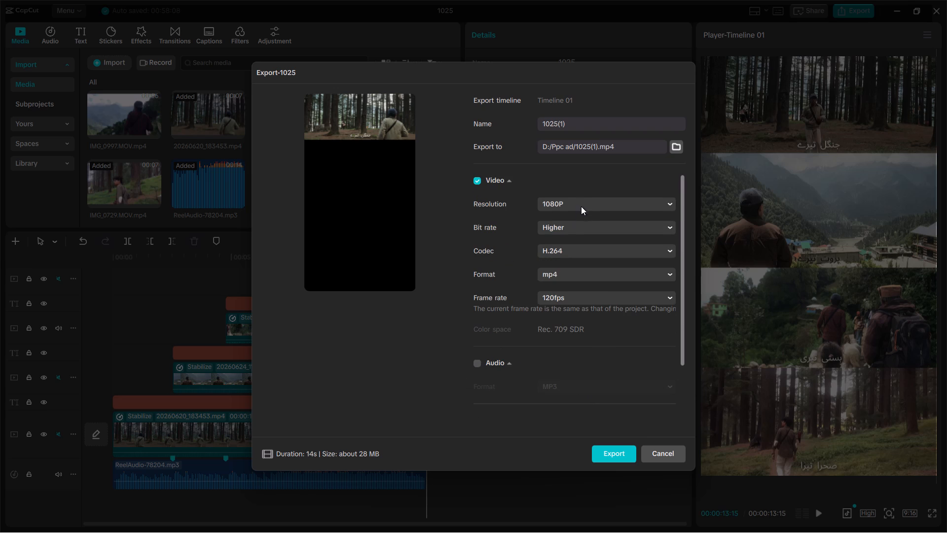
Choose 1080P resolution and export the reel as the mp4 video 1025(1).
{"action": "left_click", "coordinate": [581, 202]}
{"action": "scroll", "coordinate": [583, 240], "scroll_direction": "down", "scroll_amount": 1}
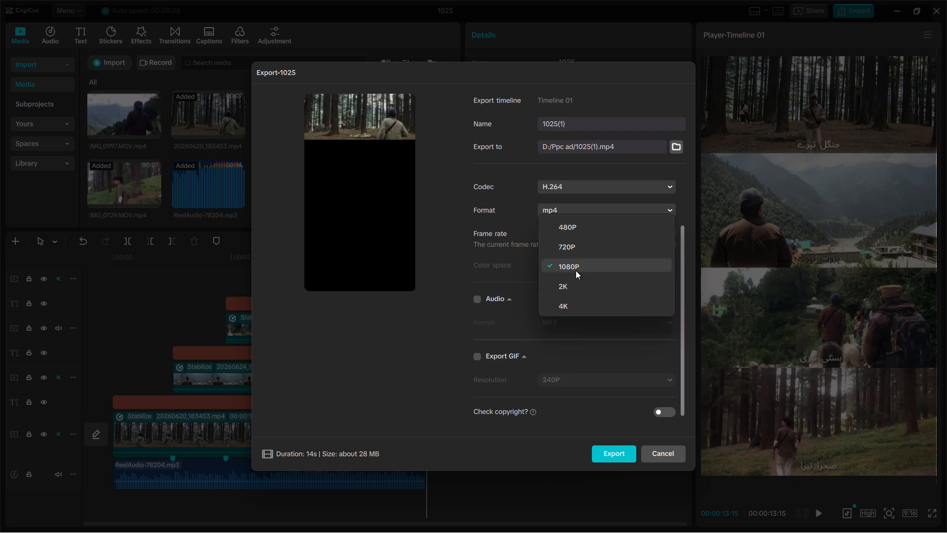
{"action": "left_click", "coordinate": [576, 269]}
{"action": "scroll", "coordinate": [581, 234], "scroll_direction": "down", "scroll_amount": 1}
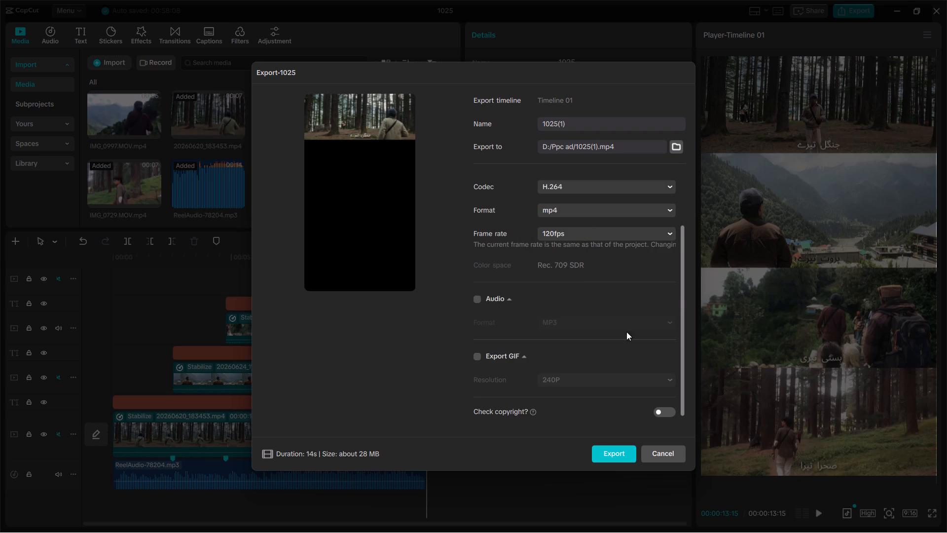
{"action": "left_click", "coordinate": [607, 451]}
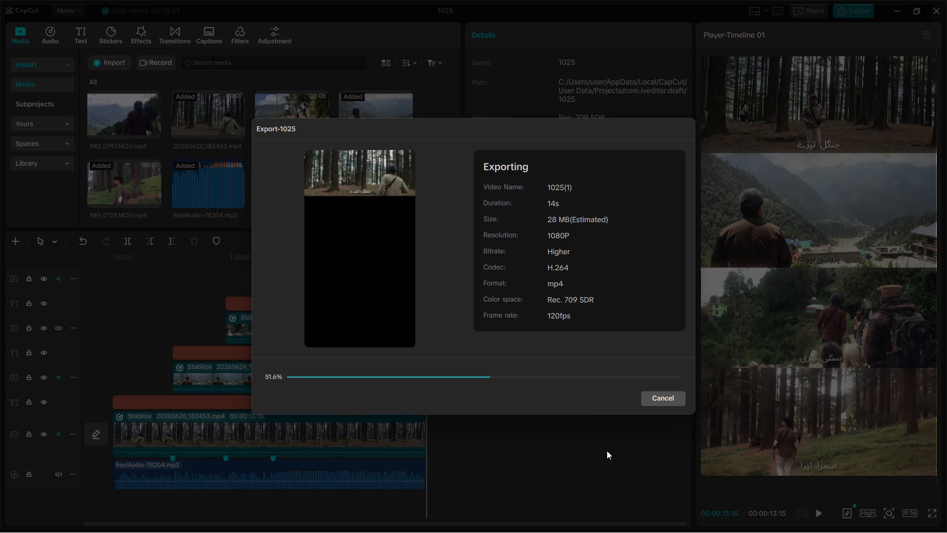
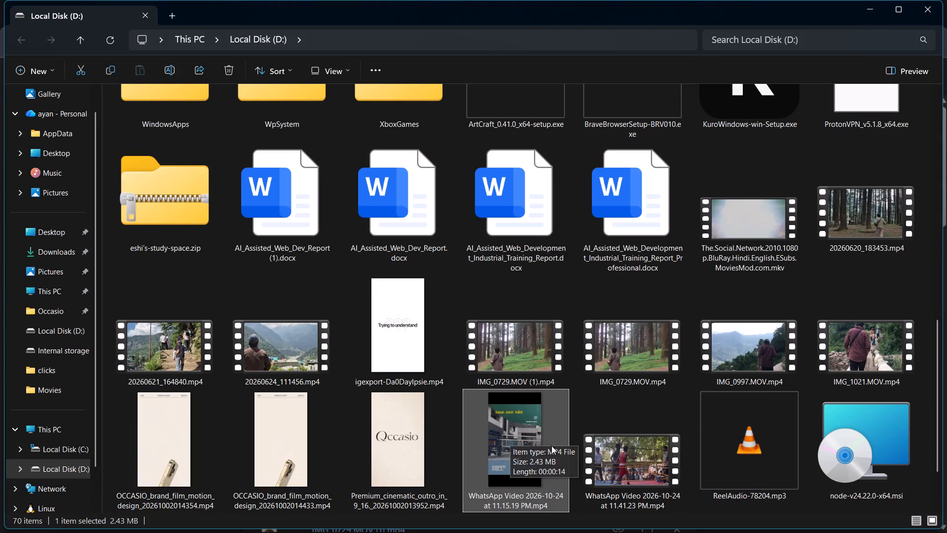
Select the 11.15.19 PM and 11.41.23 PM WhatsApp videos on Local Disk (D:) and bring them into CapCut project 1026.
{"action": "left_click", "coordinate": [660, 449]}
{"action": "key", "text": "shift+Left"}
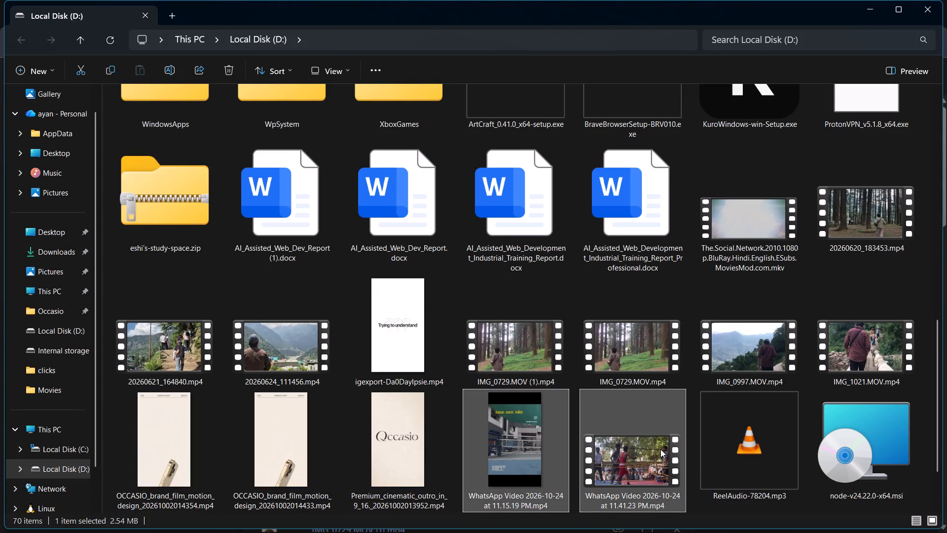
{"action": "left_click_drag", "start_coordinate": [539, 459], "coordinate": [517, 464]}
{"action": "key", "text": "alt+Tab"}
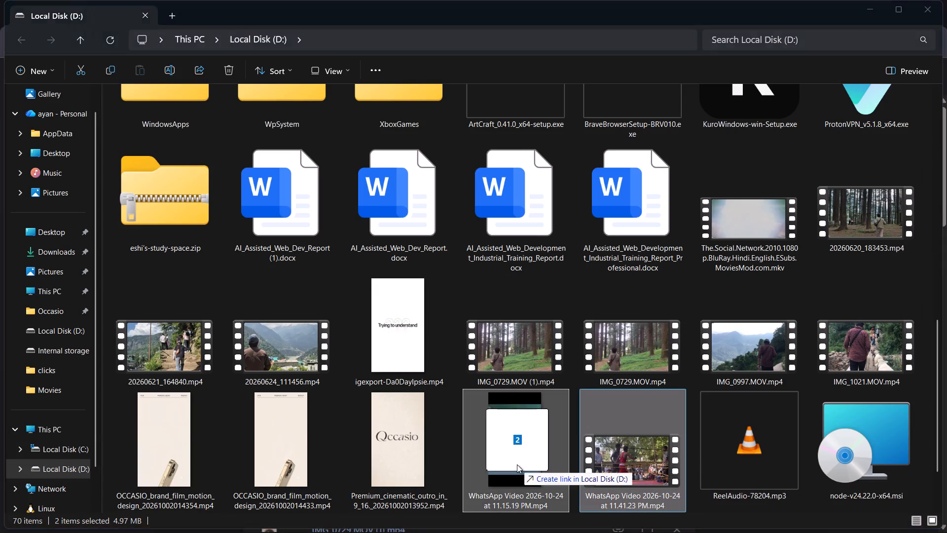
Add the two selected WhatsApp videos from Local Disk (D:) to the media library of CapCut project 1026.
{"action": "left_click_drag", "start_coordinate": [517, 464], "coordinate": [365, 183]}
{"action": "key", "text": "alt+Tab"}
{"action": "key", "text": "alt+Tab"}
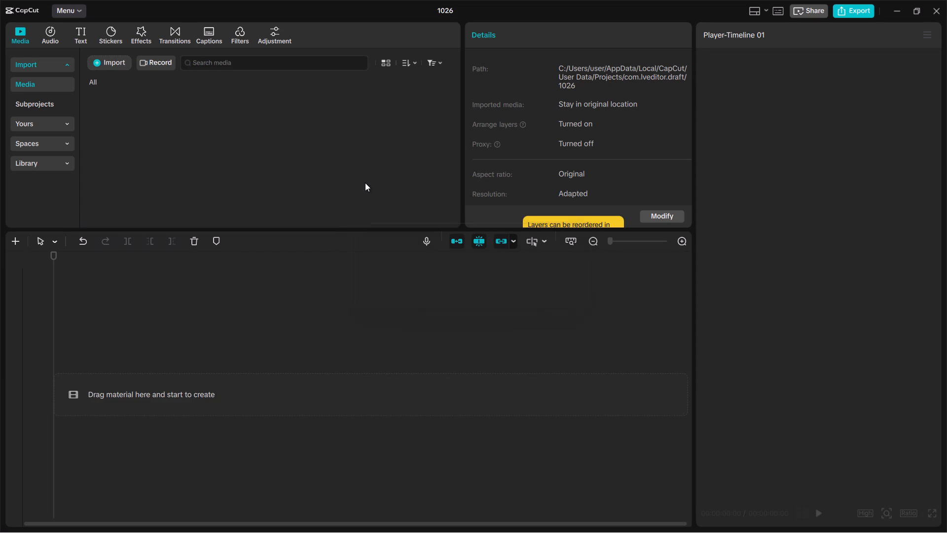
Locate the WhatsApp image 2026-10-24 at 11.15.23 PM from Chrome's download history and import it into CapCut project 1026.
{"action": "key", "text": "alt+Tab"}
{"action": "key", "text": "alt+Tab"}
{"action": "key", "text": "alt+Tab"}
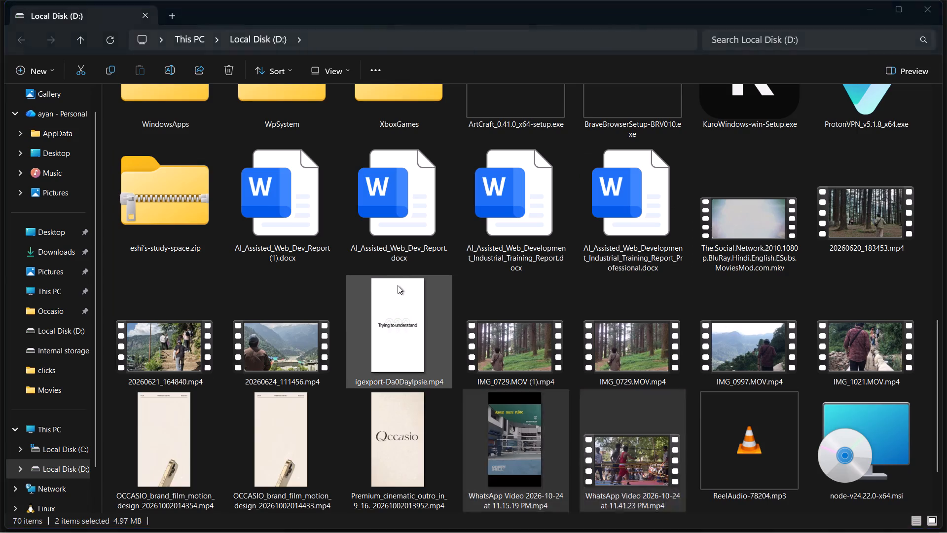
{"action": "key", "text": "alt+Tab"}
{"action": "key", "text": "alt+Tab"}
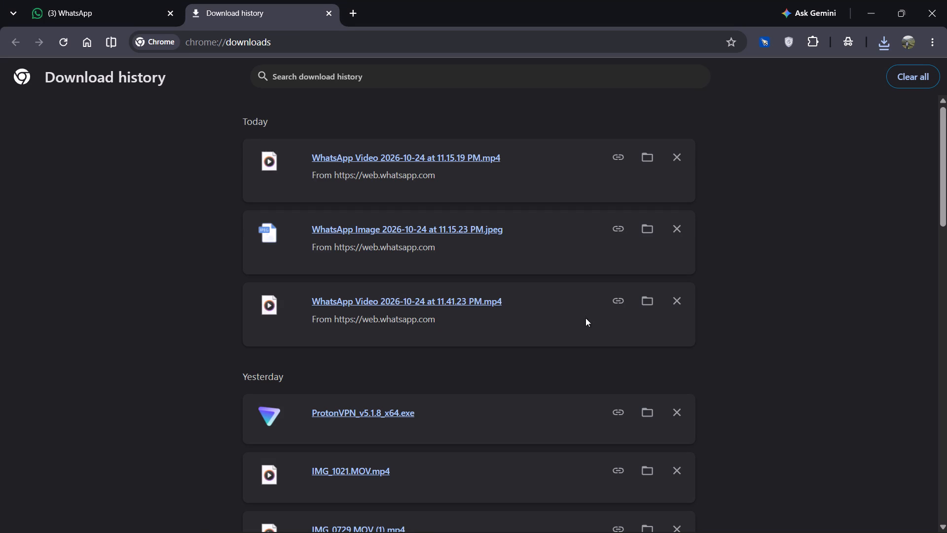
{"action": "left_click", "coordinate": [649, 229]}
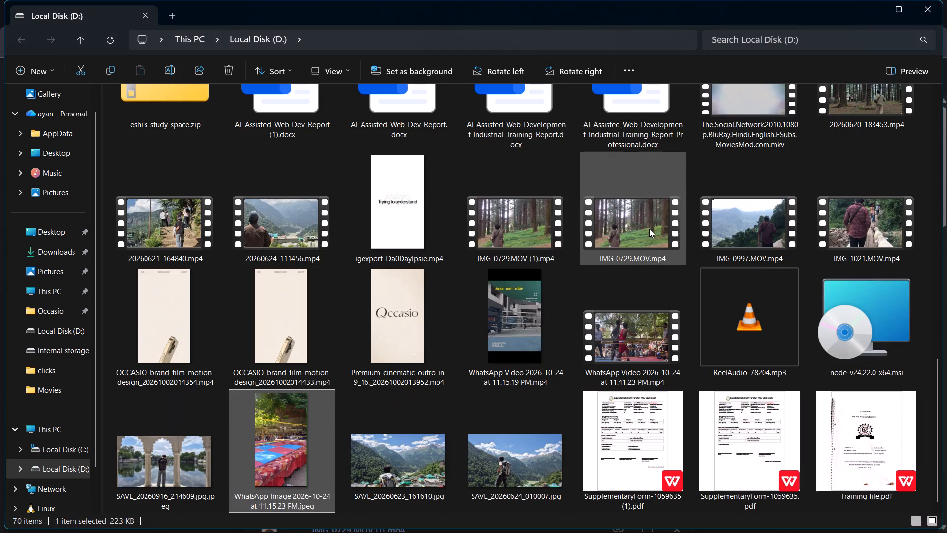
{"action": "left_click_drag", "start_coordinate": [262, 443], "coordinate": [283, 452]}
{"action": "key", "text": "alt+Tab"}
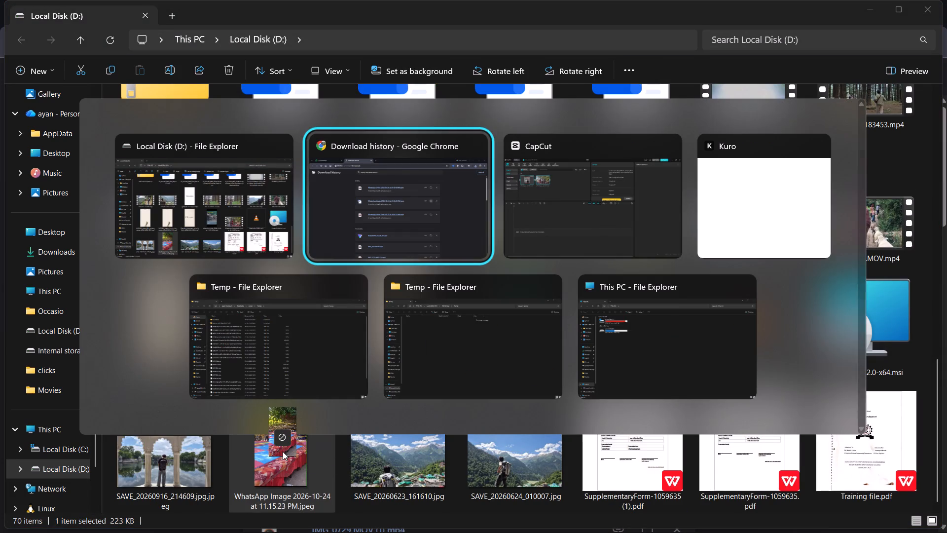
{"action": "left_click_drag", "start_coordinate": [283, 452], "coordinate": [386, 176]}
{"action": "key", "text": "alt+Tab"}
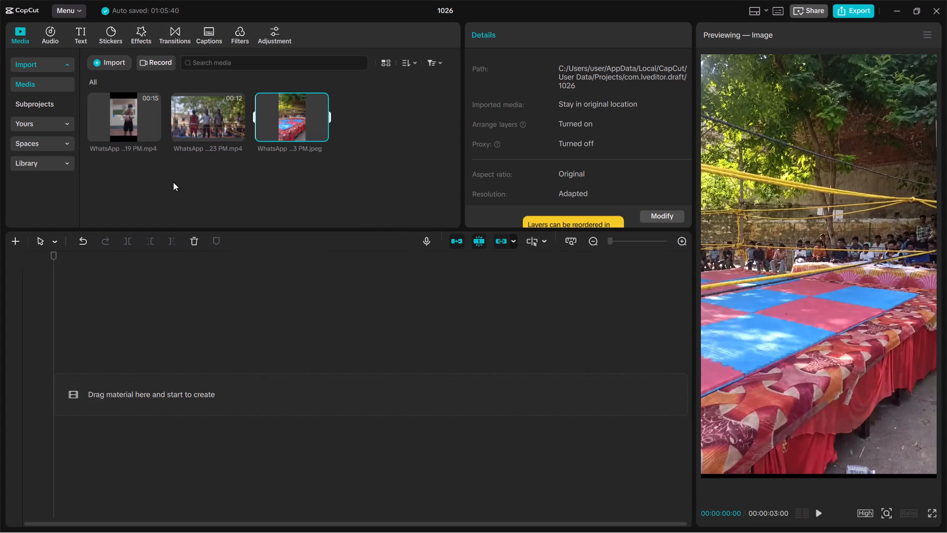
Place the 11.15.19 PM WhatsApp video at the start of the empty timeline.
{"action": "left_click_drag", "start_coordinate": [133, 114], "coordinate": [111, 383]}
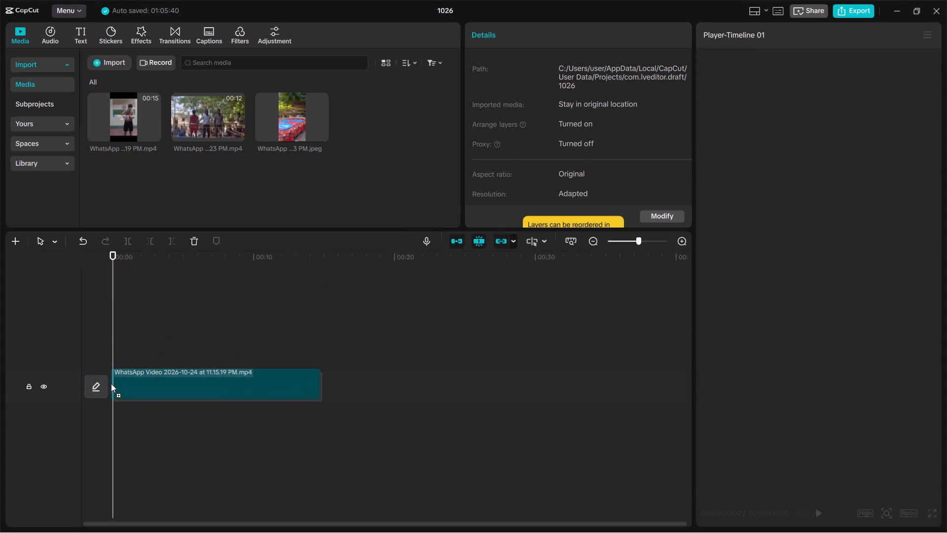
{"action": "left_click_drag", "start_coordinate": [111, 383], "coordinate": [111, 383]}
Place the 11.15.23 PM WhatsApp image on the main track directly after the video.
{"action": "left_click_drag", "start_coordinate": [308, 126], "coordinate": [312, 191]}
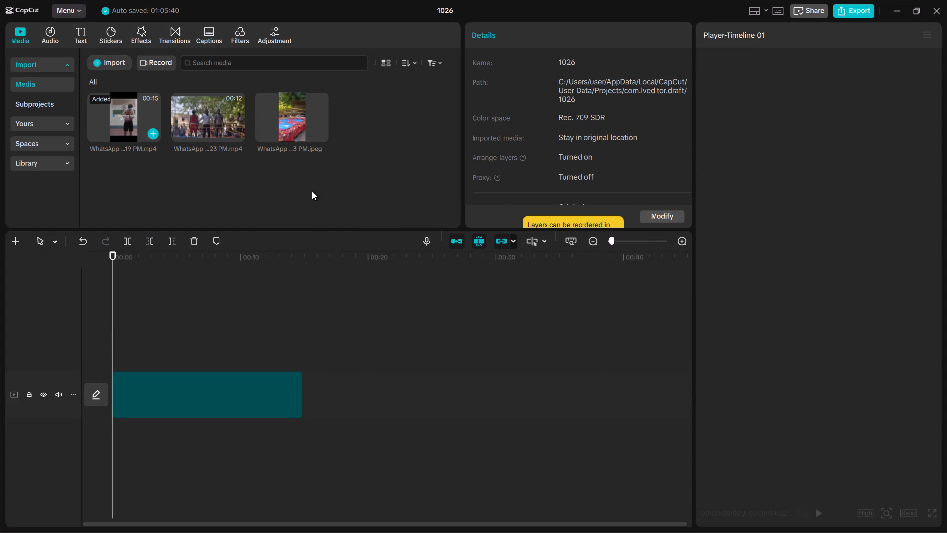
{"action": "left_click_drag", "start_coordinate": [312, 191], "coordinate": [324, 387]}
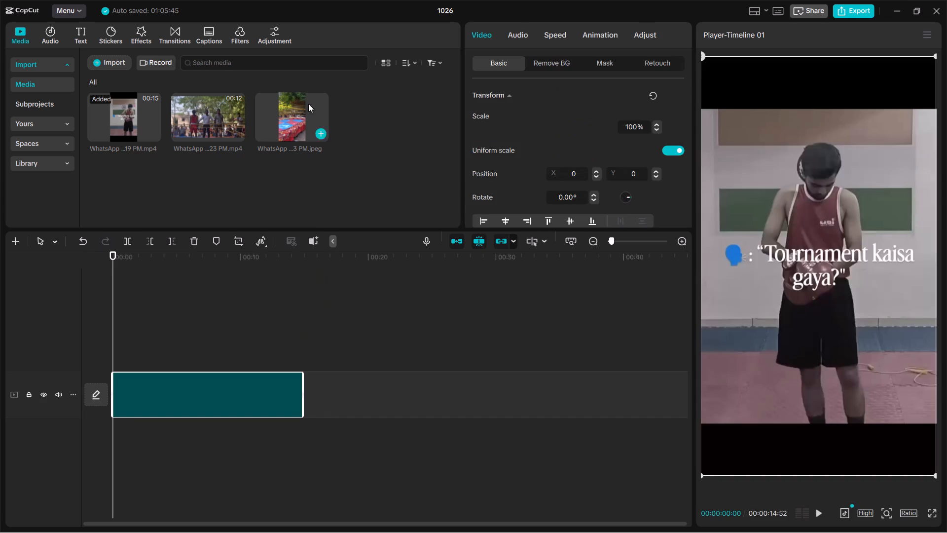
Append the WhatsApp photo and the 11.41.23 PM video, in that order, after the first clip on the main track.
{"action": "left_click_drag", "start_coordinate": [292, 117], "coordinate": [320, 402]}
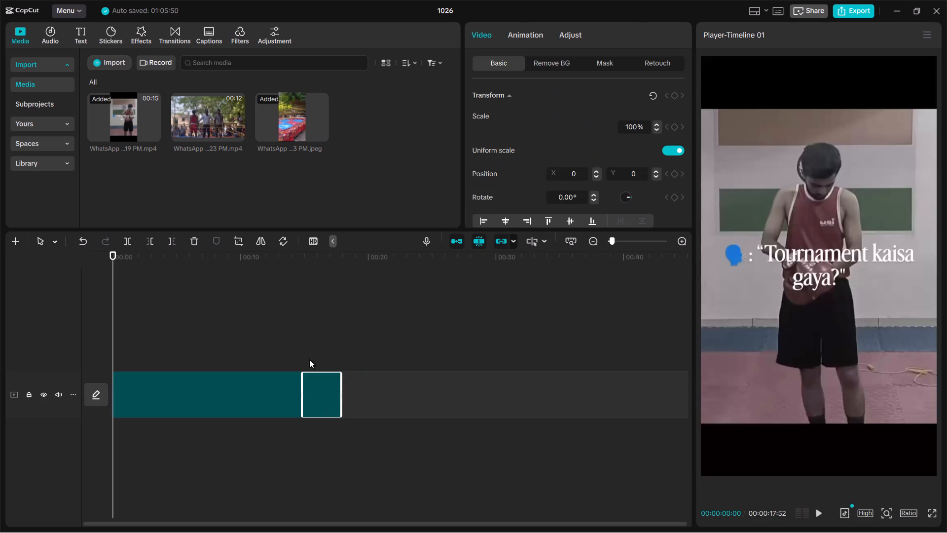
{"action": "left_click_drag", "start_coordinate": [213, 116], "coordinate": [349, 387]}
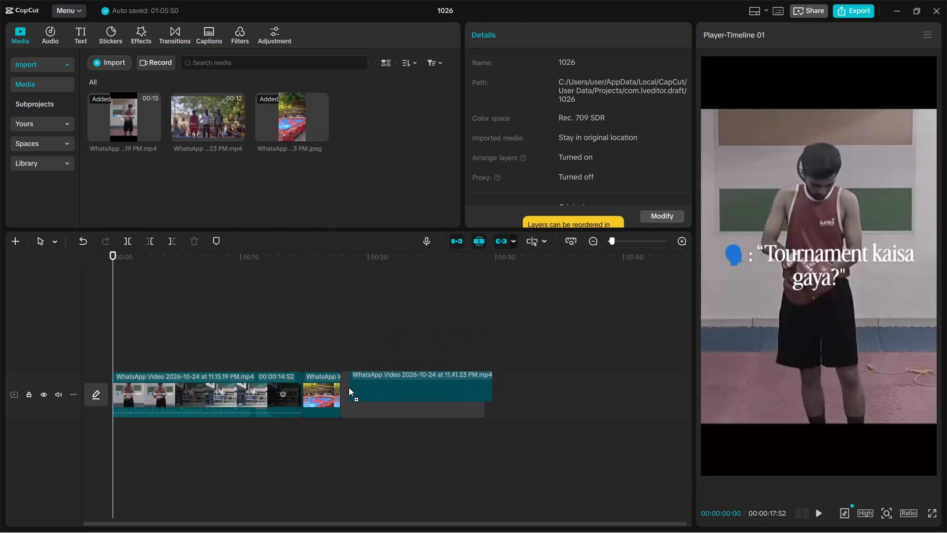
{"action": "left_click_drag", "start_coordinate": [349, 387], "coordinate": [345, 393]}
Trim the end of the first clip, WhatsApp Video 11.15.19 PM, to 00:00:10:50, where its Instagram outro begins.
{"action": "left_click", "coordinate": [193, 290]}
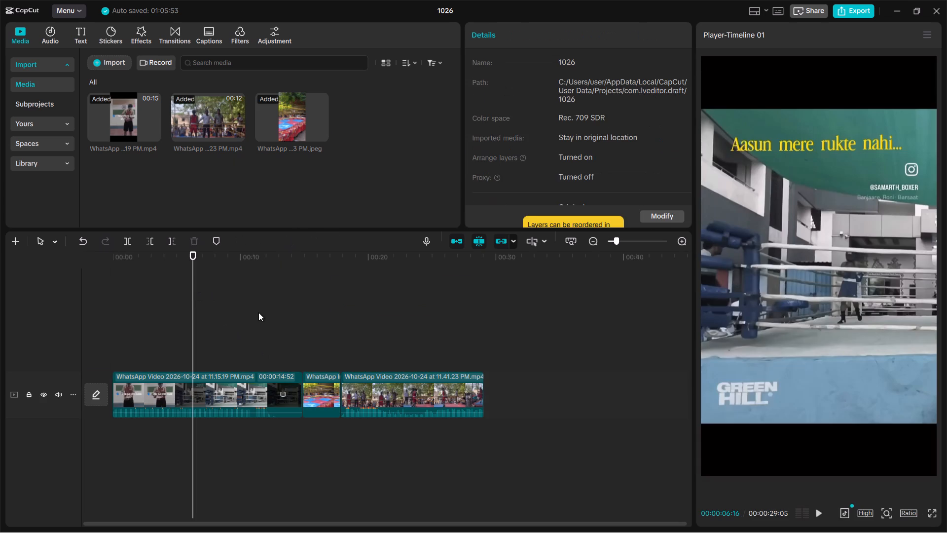
{"action": "left_click_drag", "start_coordinate": [258, 312], "coordinate": [282, 339]}
{"action": "left_click", "coordinate": [253, 384]}
{"action": "left_click_drag", "start_coordinate": [260, 255], "coordinate": [233, 261]}
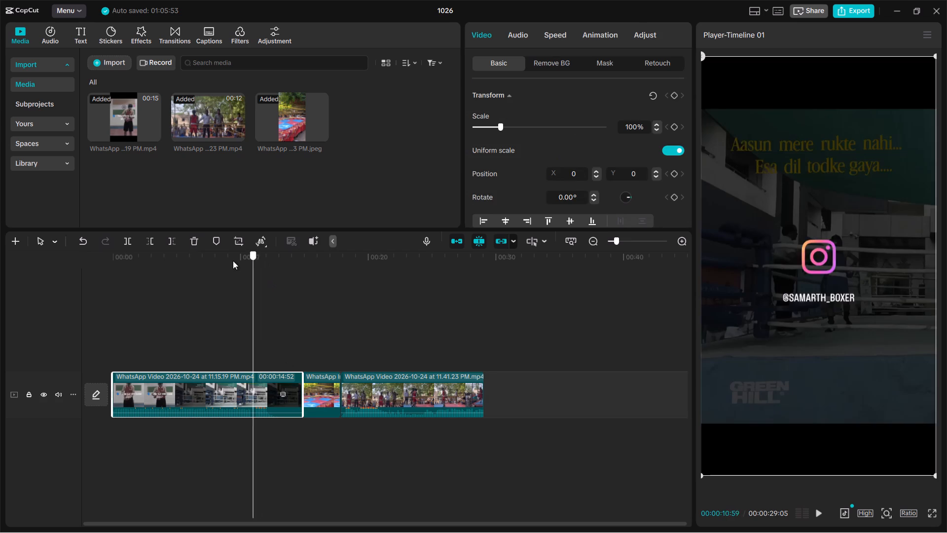
{"action": "left_click_drag", "start_coordinate": [233, 261], "coordinate": [258, 270]}
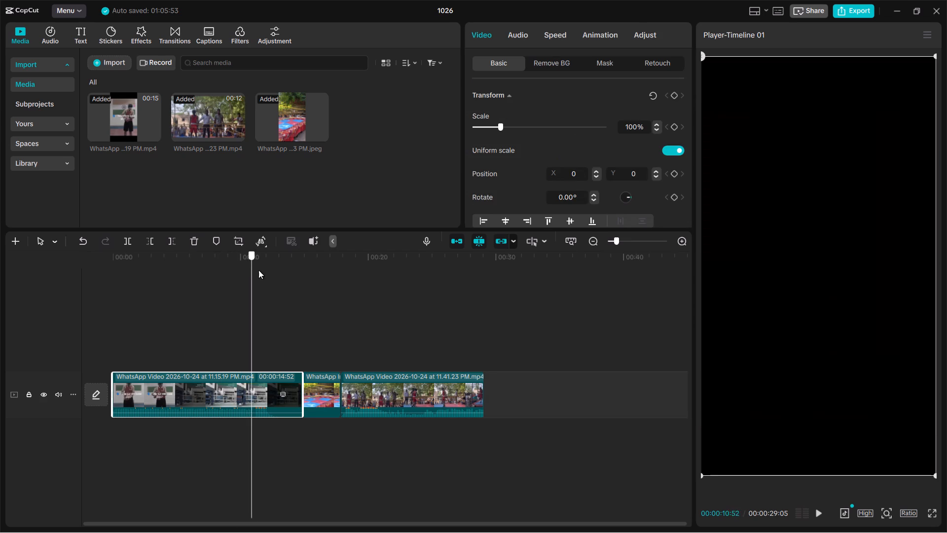
{"action": "left_click_drag", "start_coordinate": [258, 270], "coordinate": [251, 278]}
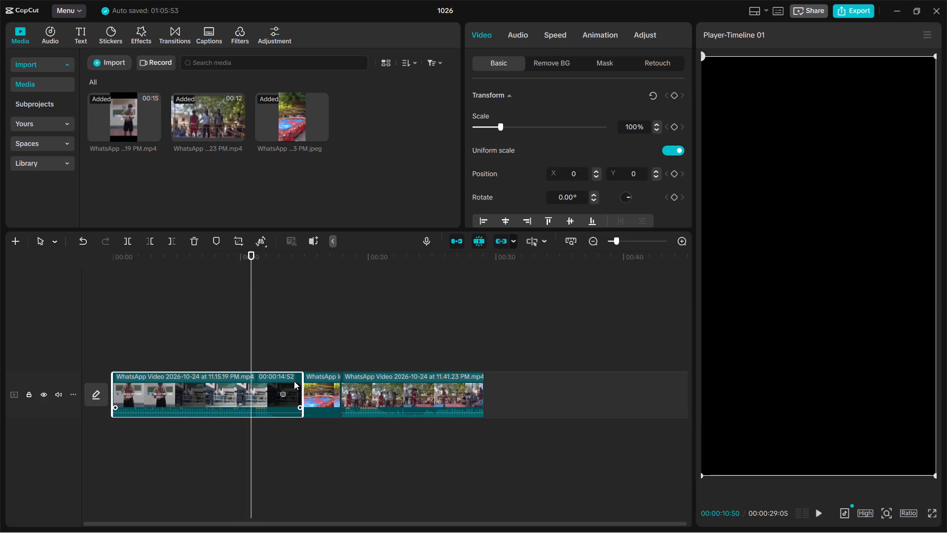
{"action": "left_click_drag", "start_coordinate": [303, 395], "coordinate": [287, 402]}
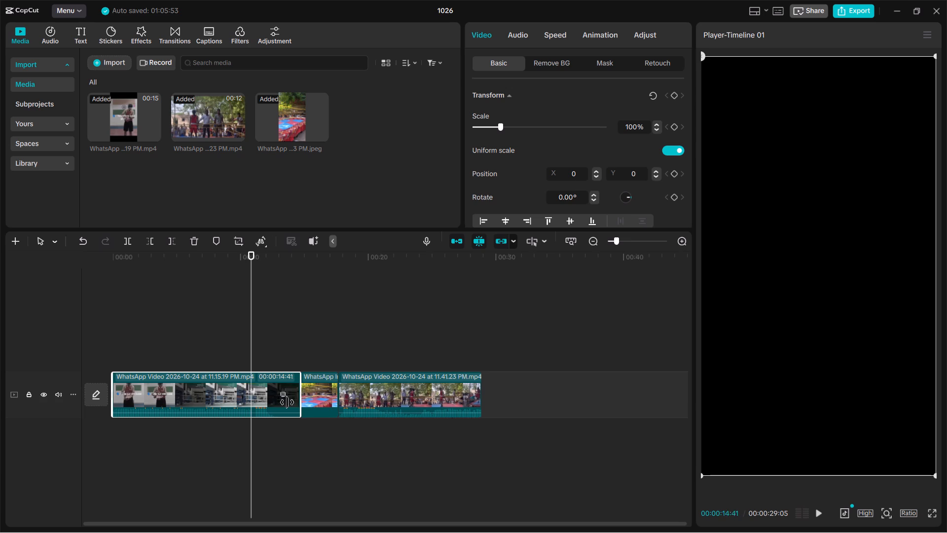
{"action": "left_click_drag", "start_coordinate": [287, 402], "coordinate": [252, 418]}
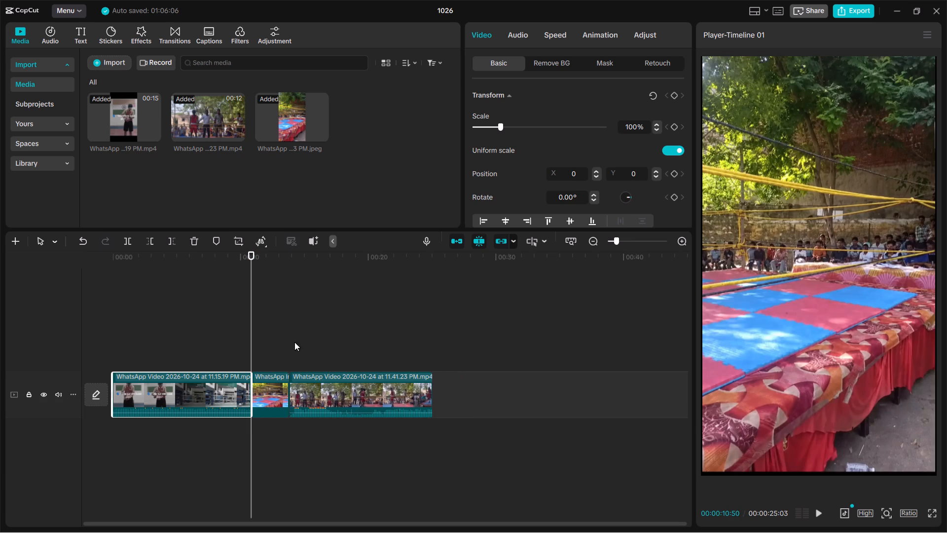
Set the player's preview quality to Full.
{"action": "left_click", "coordinate": [871, 511]}
{"action": "left_click", "coordinate": [834, 436]}
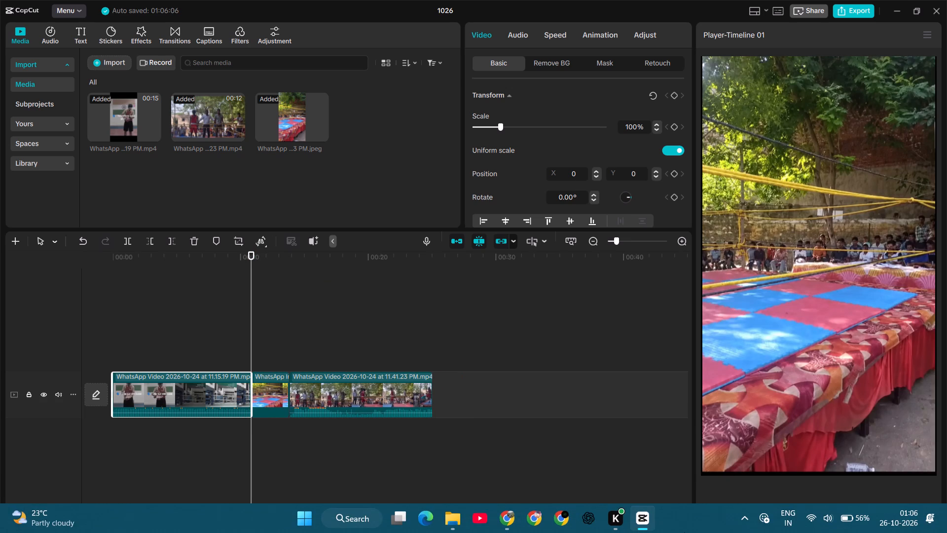
Extract the audio from the first clip, WhatsApp Video 11.15.19 PM, onto its own track.
{"action": "left_click", "coordinate": [270, 257]}
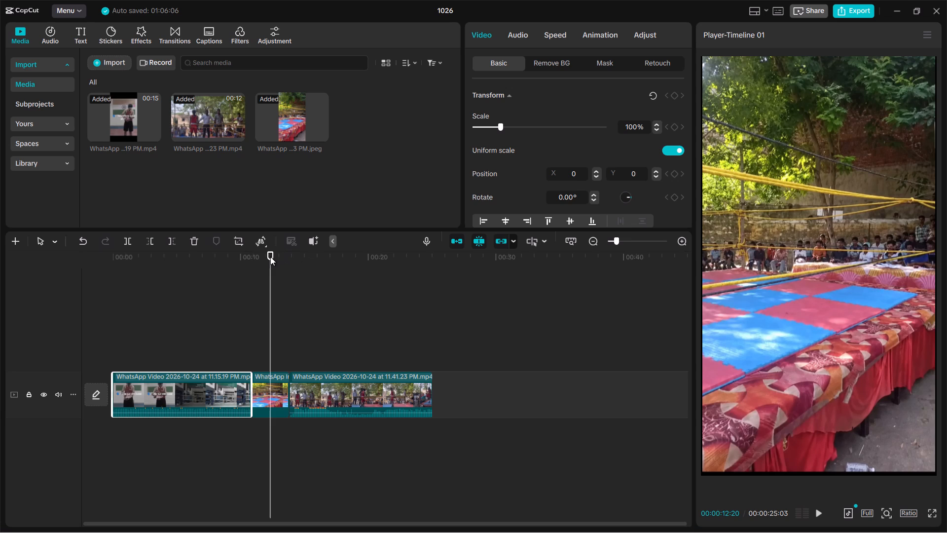
{"action": "left_click_drag", "start_coordinate": [270, 257], "coordinate": [346, 270]}
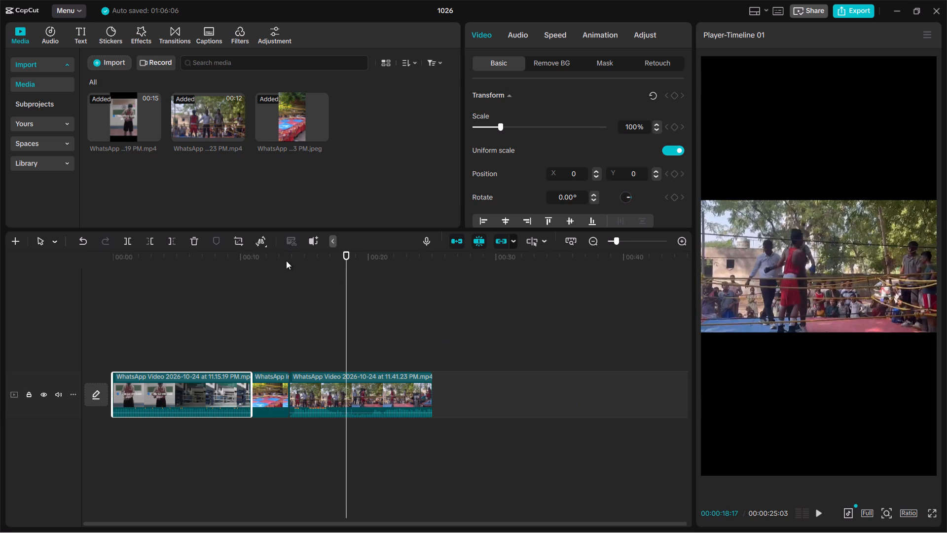
{"action": "left_click", "coordinate": [266, 254]}
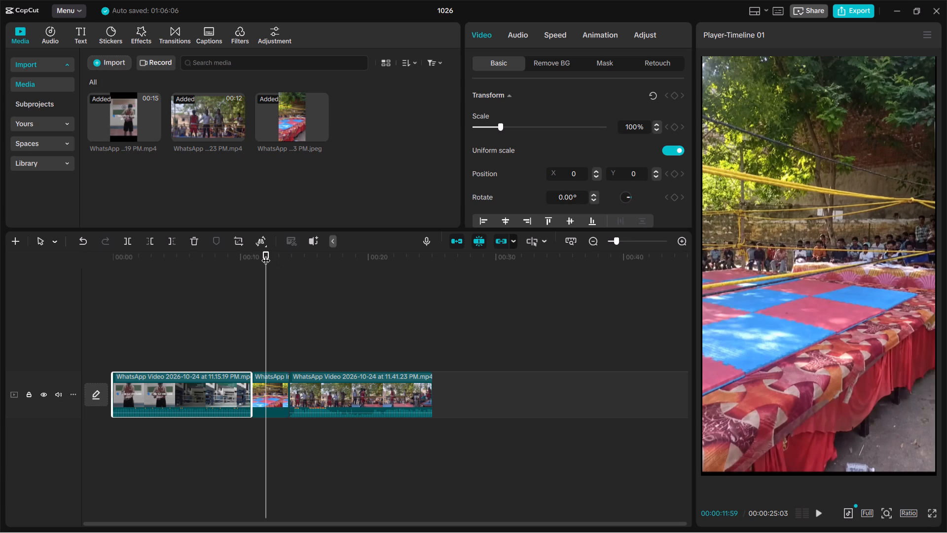
{"action": "left_click", "coordinate": [387, 387]}
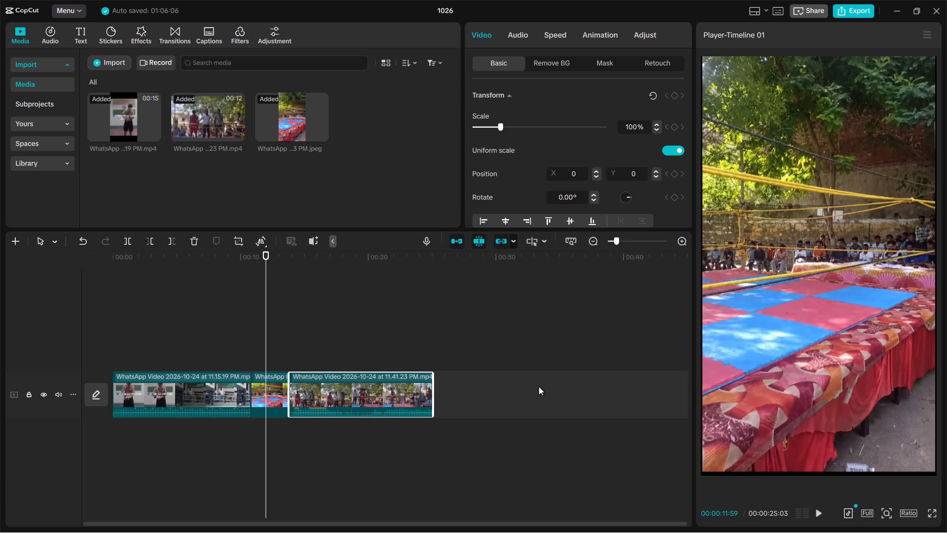
{"action": "left_click", "coordinate": [123, 253]}
{"action": "left_click_drag", "start_coordinate": [123, 253], "coordinate": [117, 260]}
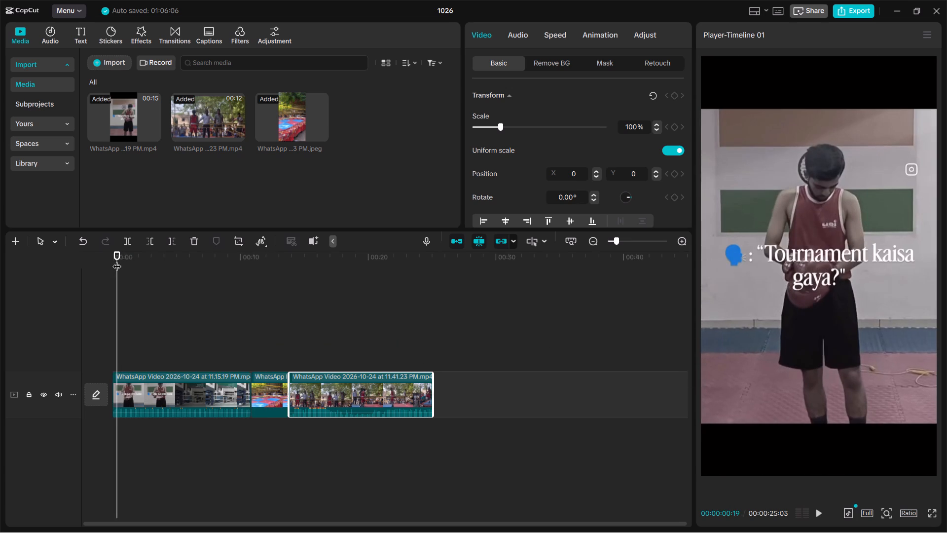
{"action": "left_click", "coordinate": [199, 397]}
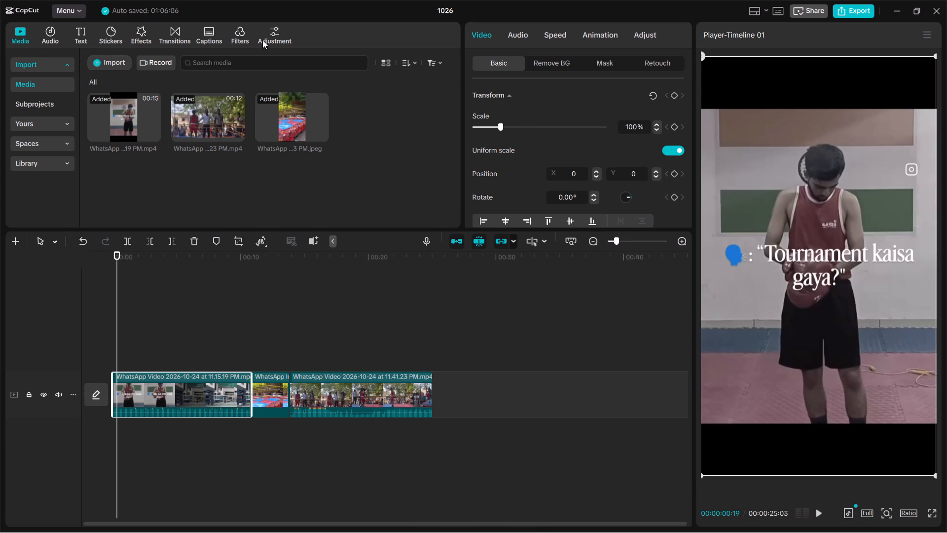
{"action": "right_click", "coordinate": [150, 385]}
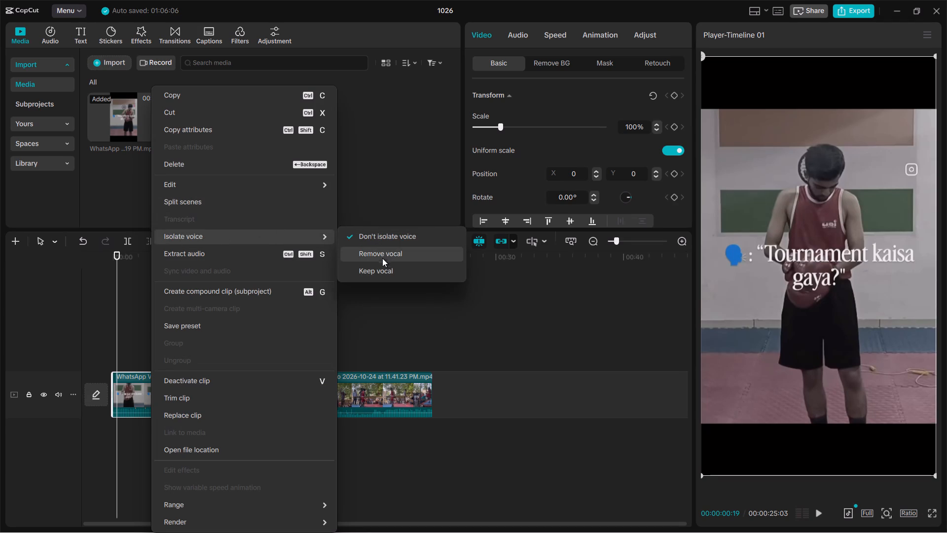
{"action": "left_click", "coordinate": [293, 250]}
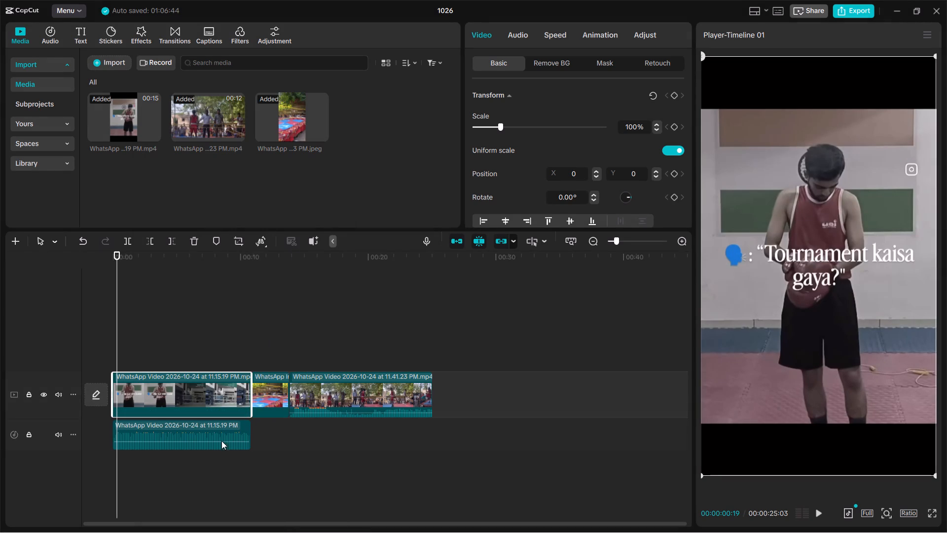
Move the extracted 11.15.19 PM audio so it starts at the beginning of the photo, at 00:00:10:50.
{"action": "left_click_drag", "start_coordinate": [199, 429], "coordinate": [305, 425]}
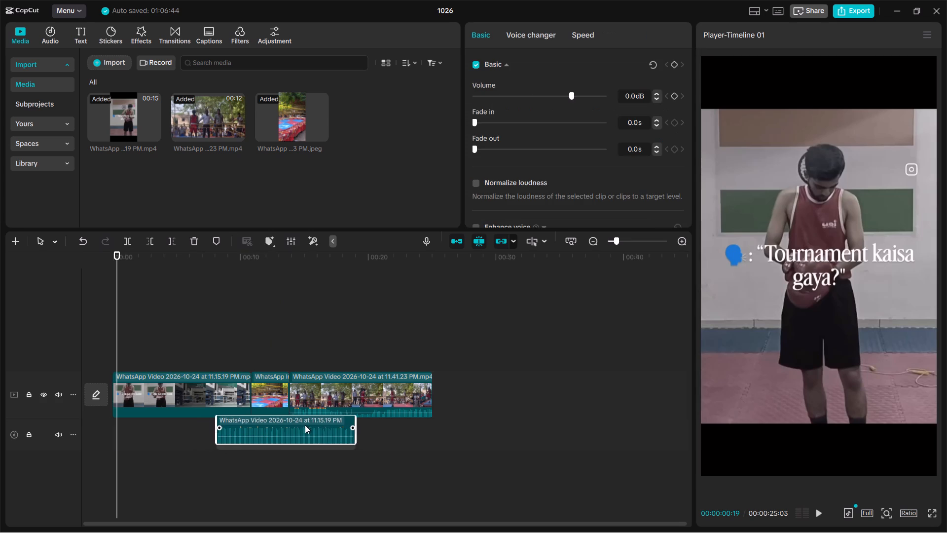
{"action": "left_click_drag", "start_coordinate": [305, 425], "coordinate": [338, 430]}
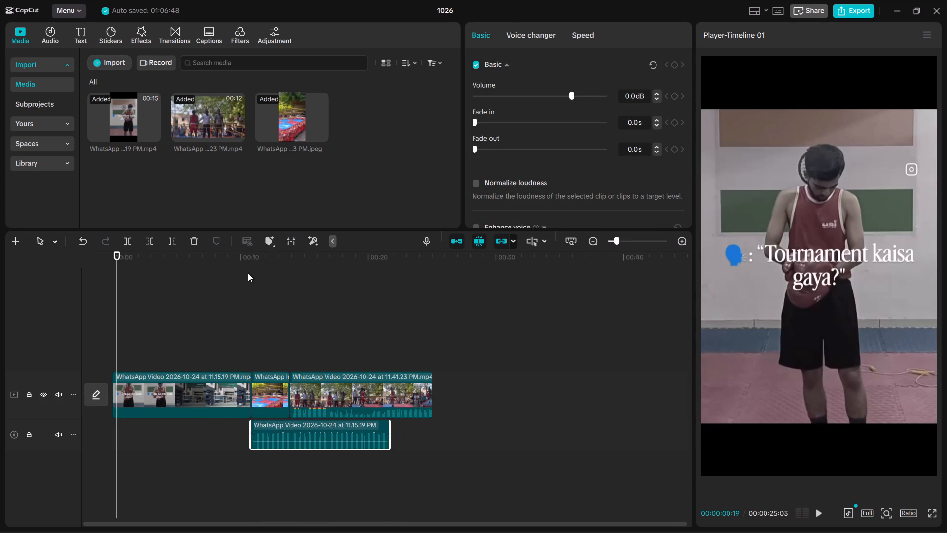
Play the photo-to-last-clip section and the reel's opening to check the sound with the moved audio.
{"action": "left_click", "coordinate": [247, 259]}
{"action": "key", "text": "space"}
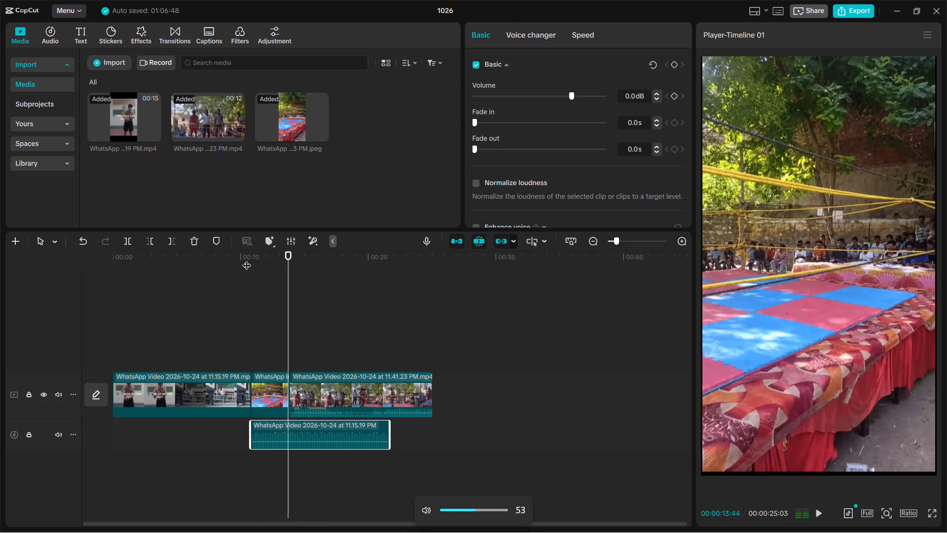
{"action": "key", "text": "space"}
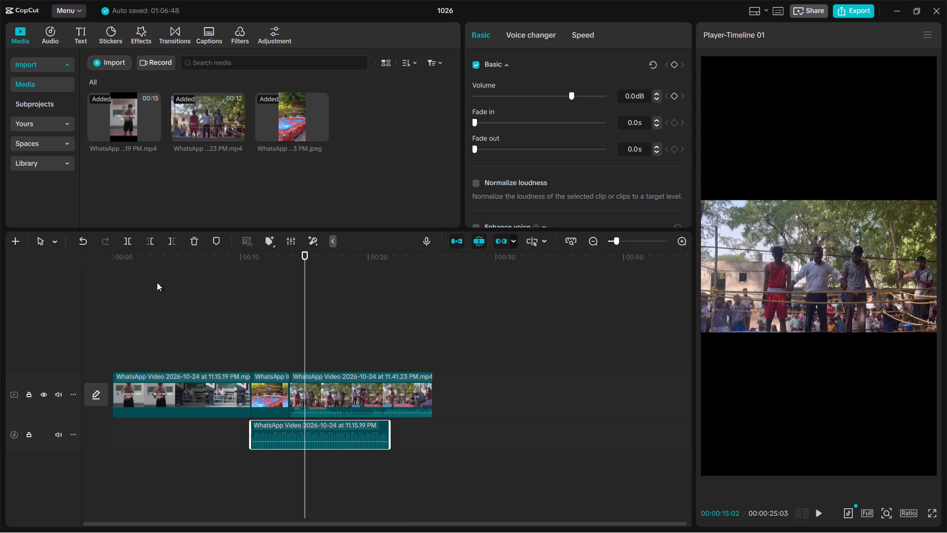
{"action": "double_click", "coordinate": [112, 258]}
{"action": "left_click_drag", "start_coordinate": [117, 258], "coordinate": [116, 259]}
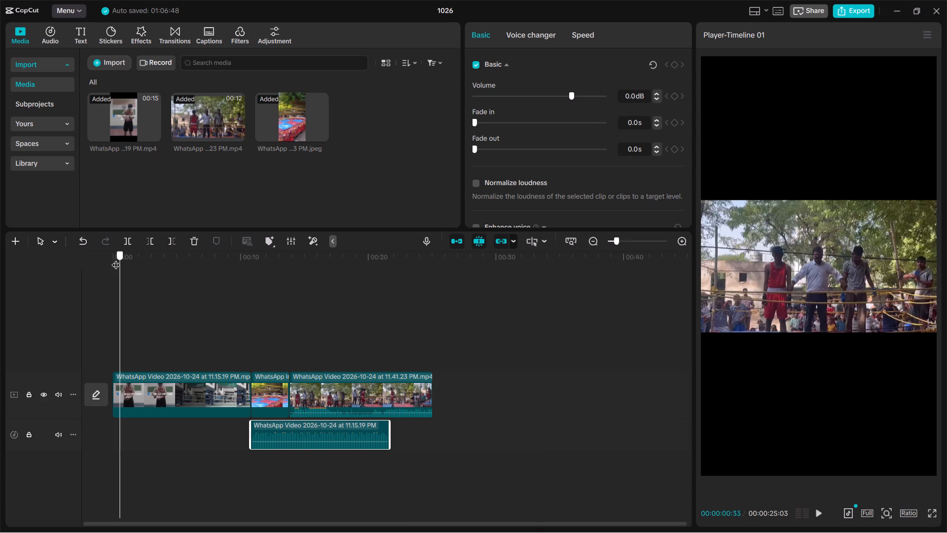
{"action": "left_click_drag", "start_coordinate": [116, 259], "coordinate": [99, 263]}
{"action": "key", "text": "space"}
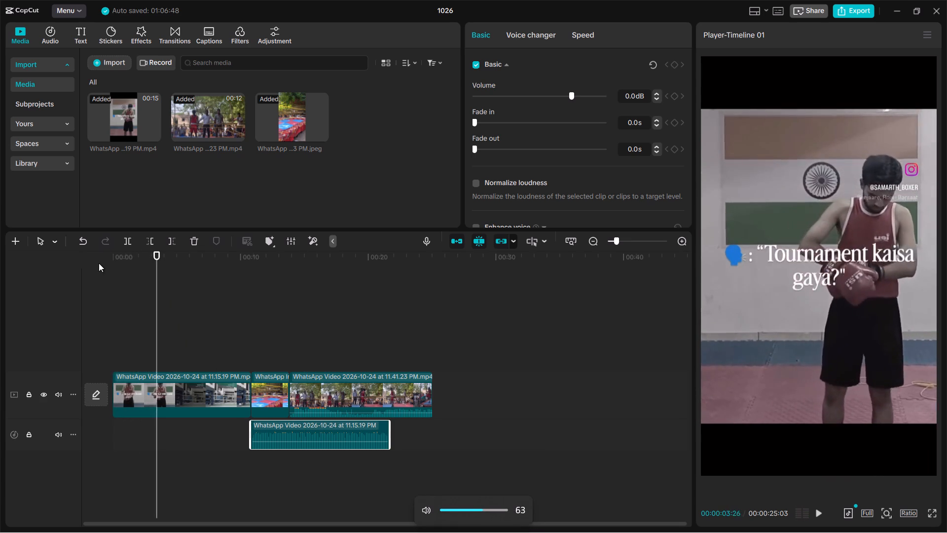
{"action": "left_click", "coordinate": [99, 263]}
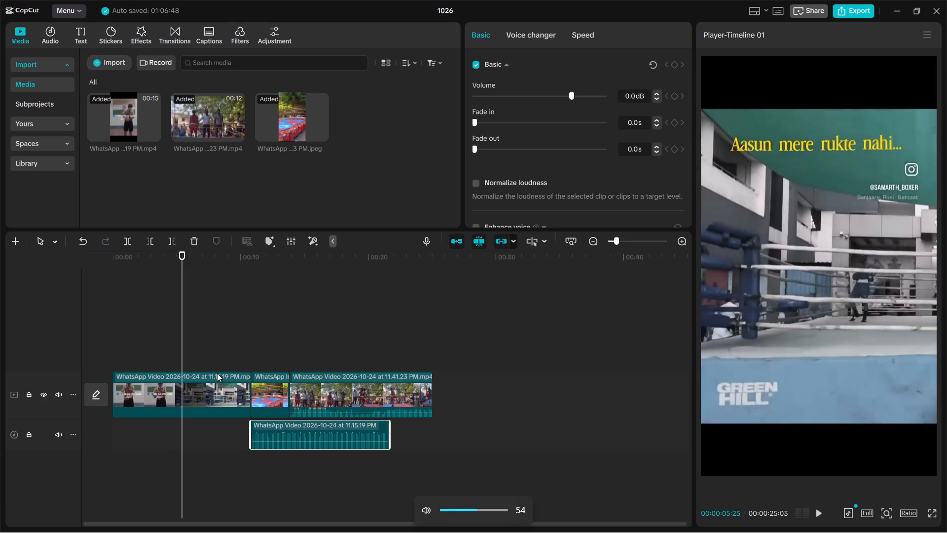
{"action": "key", "text": "space"}
{"action": "left_click", "coordinate": [291, 438]}
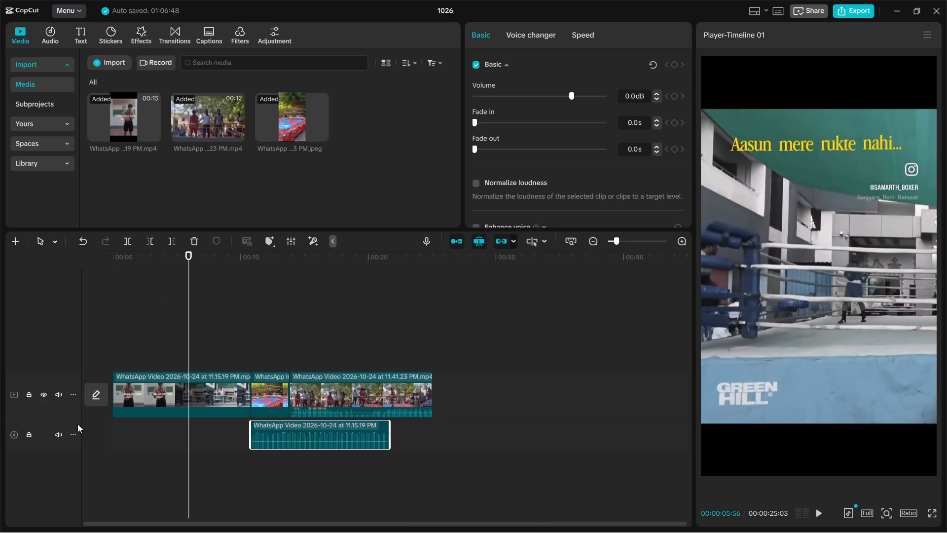
Mute the main video track.
{"action": "left_click", "coordinate": [61, 397]}
Play the section from the photo into the last clip to check how the extracted audio fits the footage.
{"action": "key", "text": "space"}
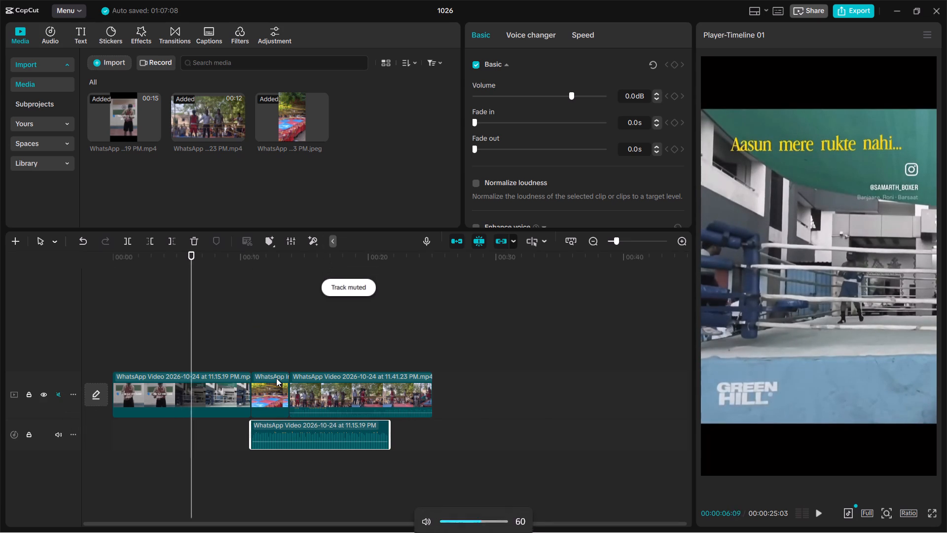
{"action": "key", "text": "space"}
{"action": "key", "text": "space"}
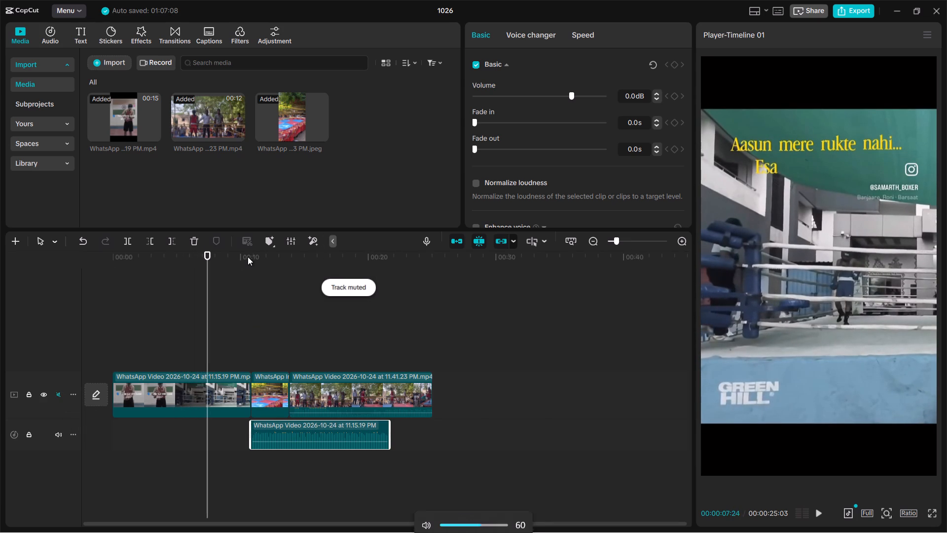
{"action": "key", "text": "space"}
{"action": "left_click_drag", "start_coordinate": [259, 259], "coordinate": [249, 253]}
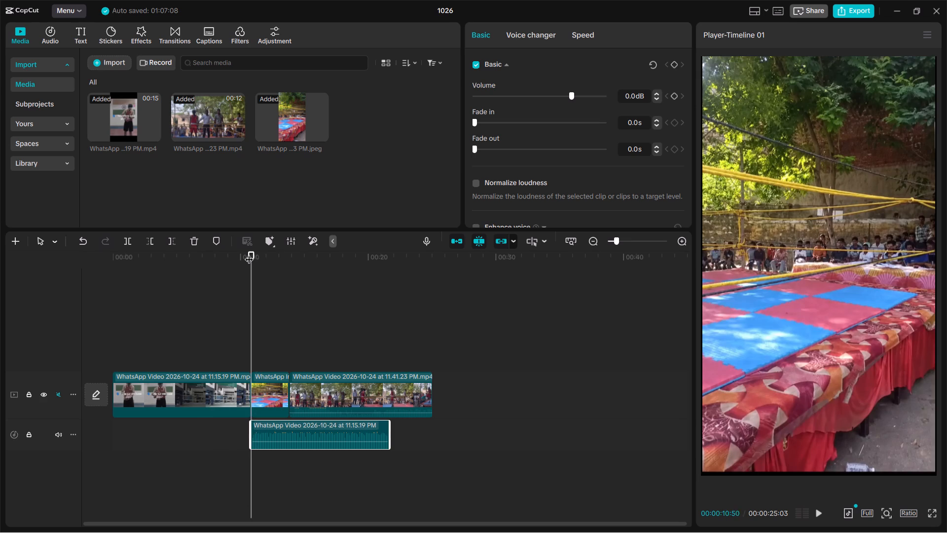
{"action": "key", "text": "space"}
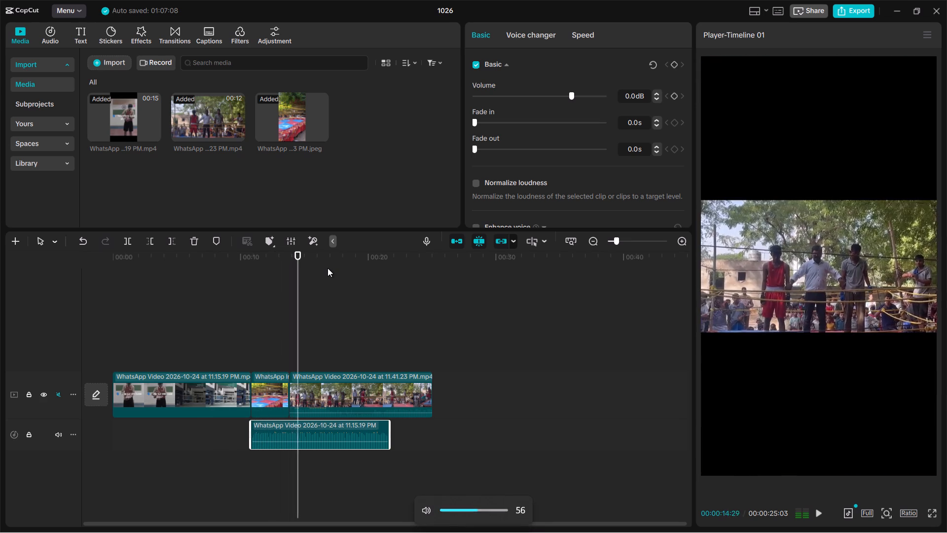
{"action": "left_click", "coordinate": [328, 268]}
{"action": "scroll", "coordinate": [331, 403], "scroll_direction": "up", "scroll_amount": 5, "text": "ctrl"}
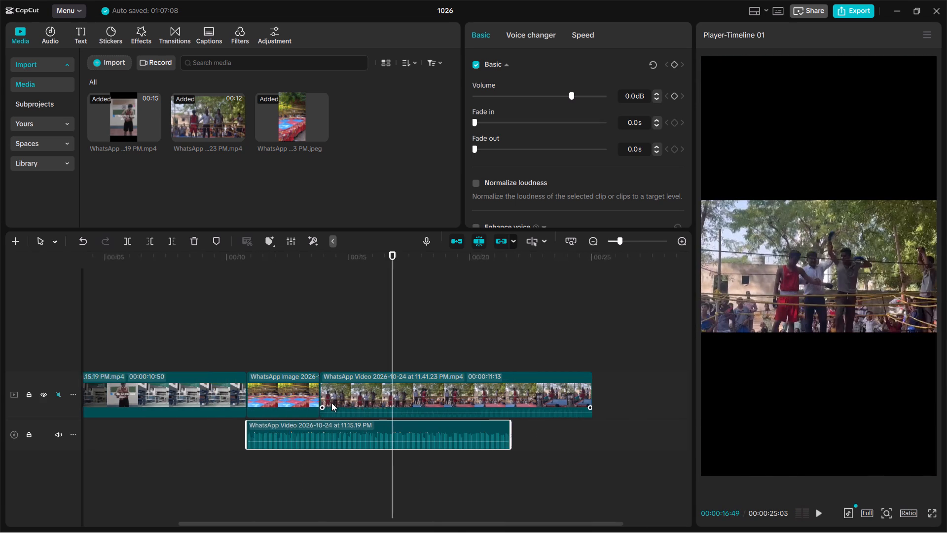
{"action": "scroll", "coordinate": [331, 403], "scroll_direction": "up", "scroll_amount": 3, "text": "ctrl"}
{"action": "left_click", "coordinate": [211, 258]}
{"action": "key", "text": "space"}
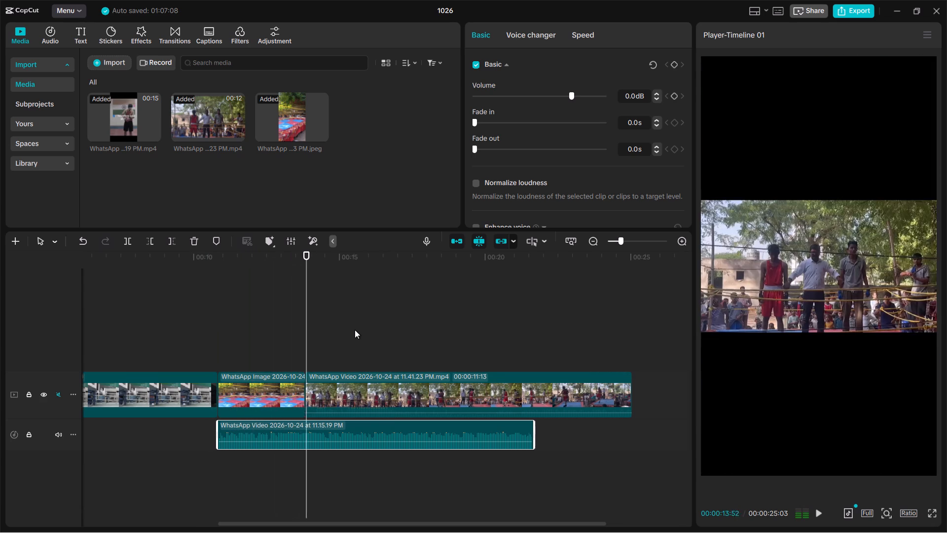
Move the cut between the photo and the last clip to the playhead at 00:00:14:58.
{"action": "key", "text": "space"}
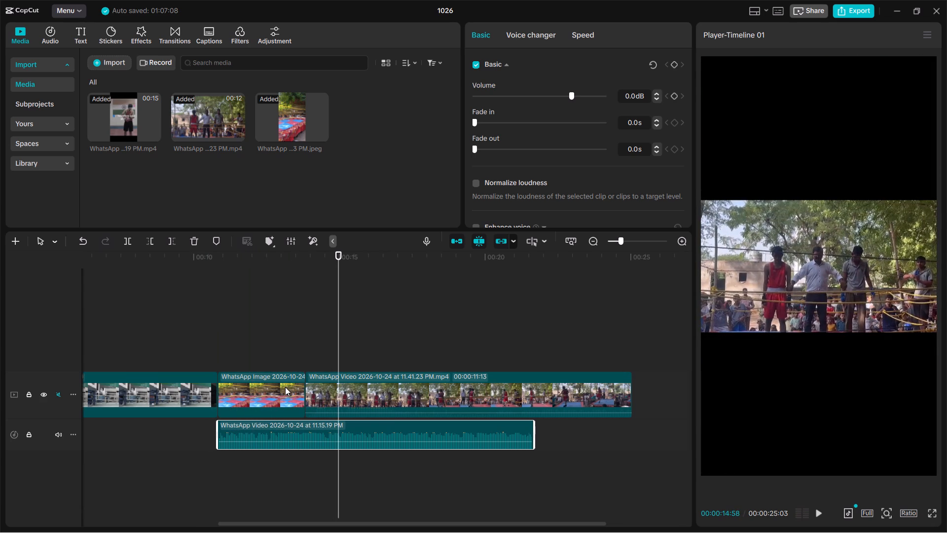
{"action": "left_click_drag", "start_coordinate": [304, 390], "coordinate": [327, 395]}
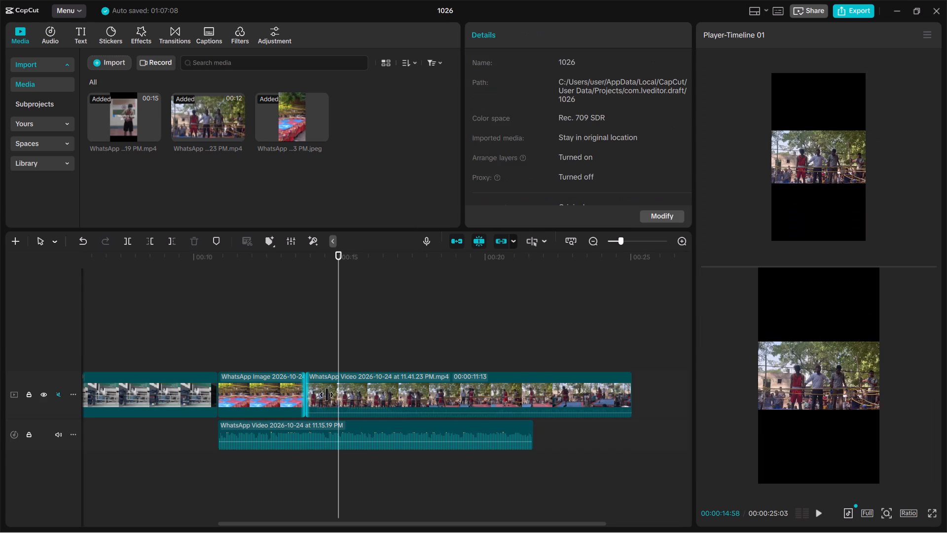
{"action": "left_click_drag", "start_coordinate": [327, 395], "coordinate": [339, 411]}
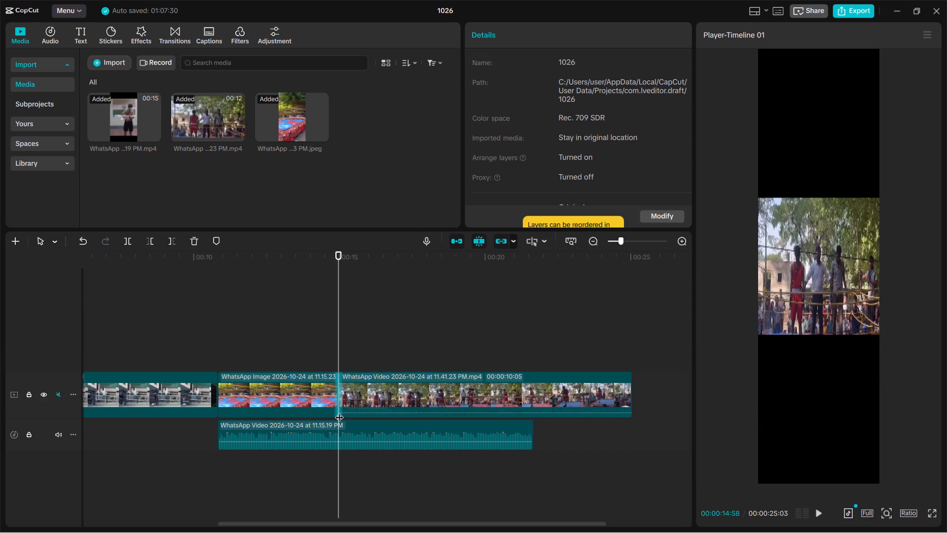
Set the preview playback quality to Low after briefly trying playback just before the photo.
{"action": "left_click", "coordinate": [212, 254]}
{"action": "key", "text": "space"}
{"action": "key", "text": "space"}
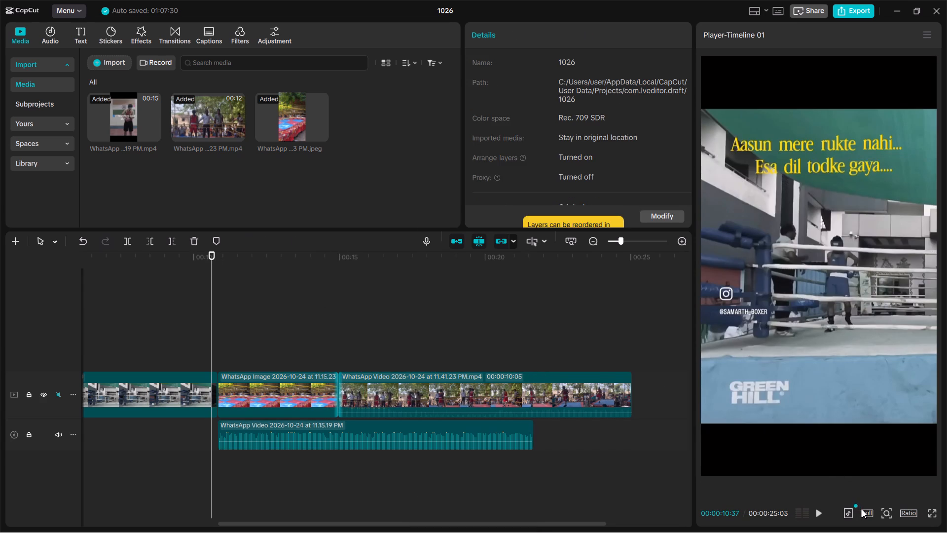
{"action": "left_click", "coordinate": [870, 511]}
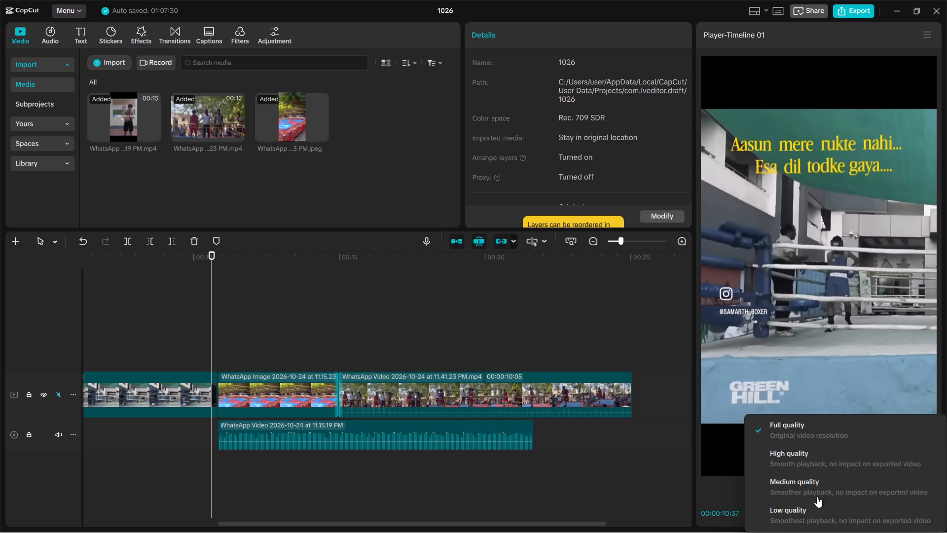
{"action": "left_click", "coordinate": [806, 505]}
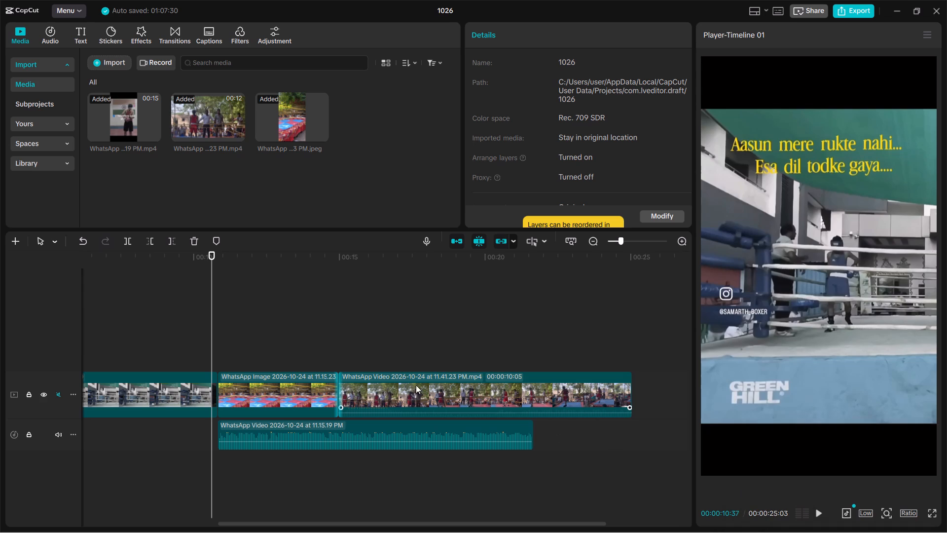
Play through the photo into the last clip, and move their cut earlier so the last clip lasts 00:00:10:29.
{"action": "key", "text": "space"}
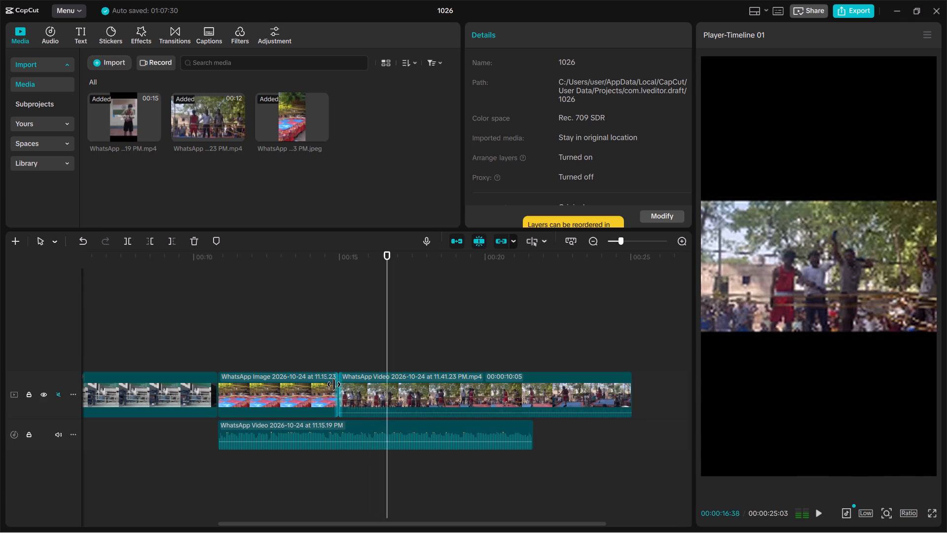
{"action": "left_click_drag", "start_coordinate": [338, 389], "coordinate": [326, 398]}
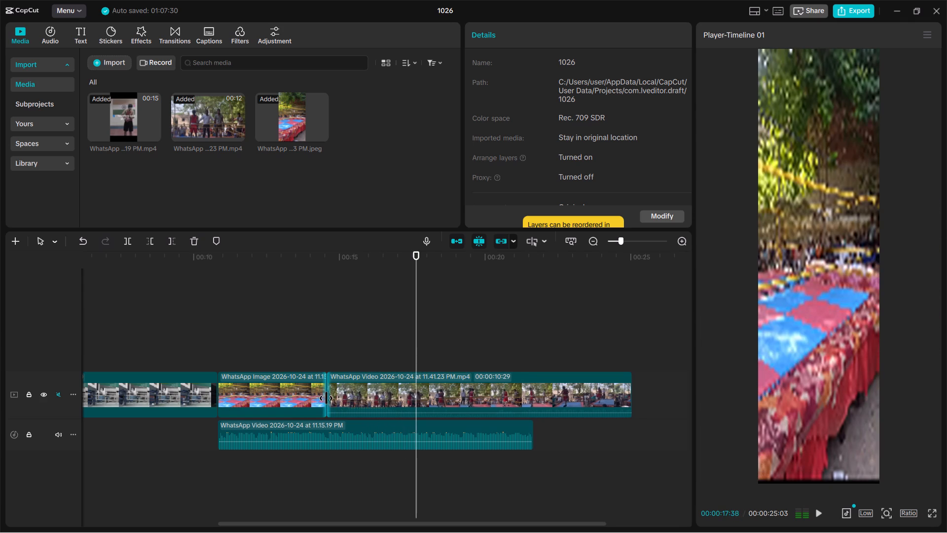
Play across the cut from the photo into the last clip to check its timing against the audio.
{"action": "left_click", "coordinate": [275, 261]}
{"action": "key", "text": "space"}
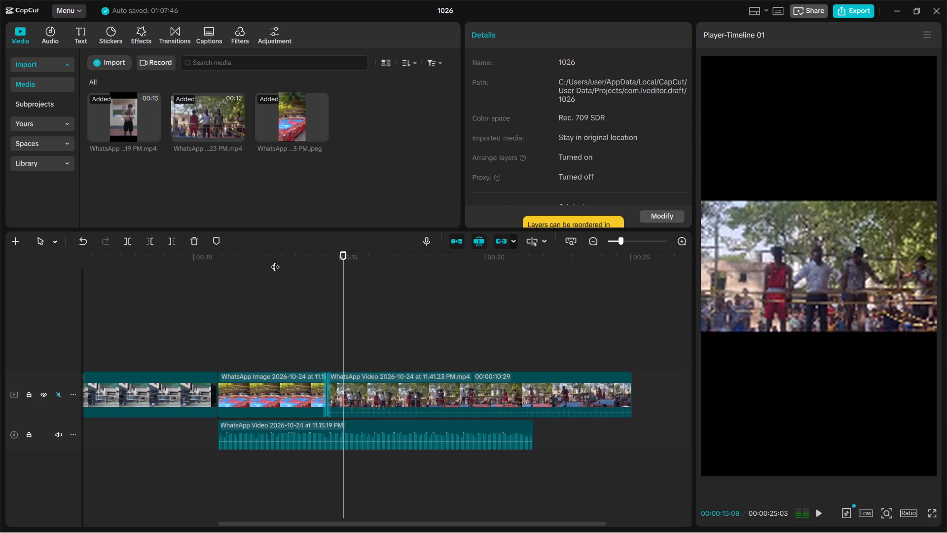
{"action": "key", "text": "space"}
Set the preview playback quality to High.
{"action": "left_click", "coordinate": [865, 517]}
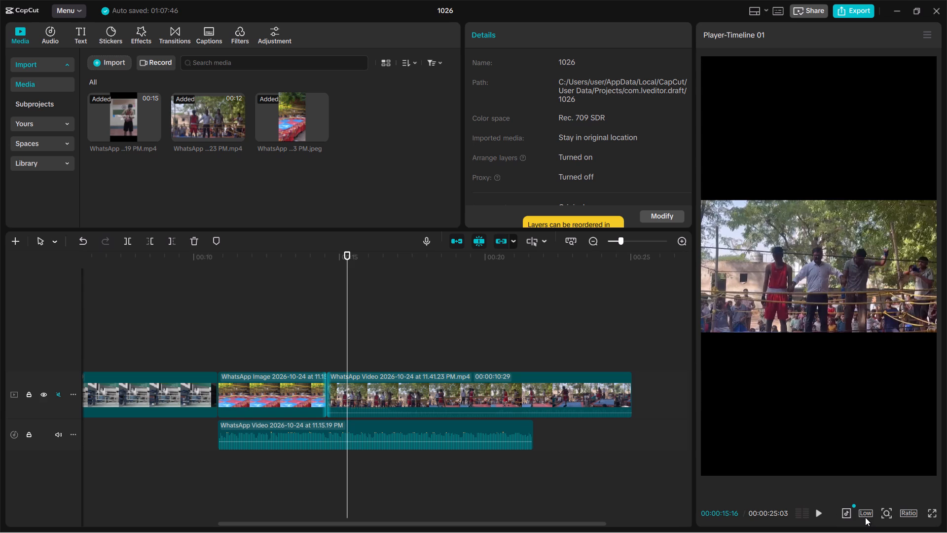
{"action": "left_click", "coordinate": [866, 510]}
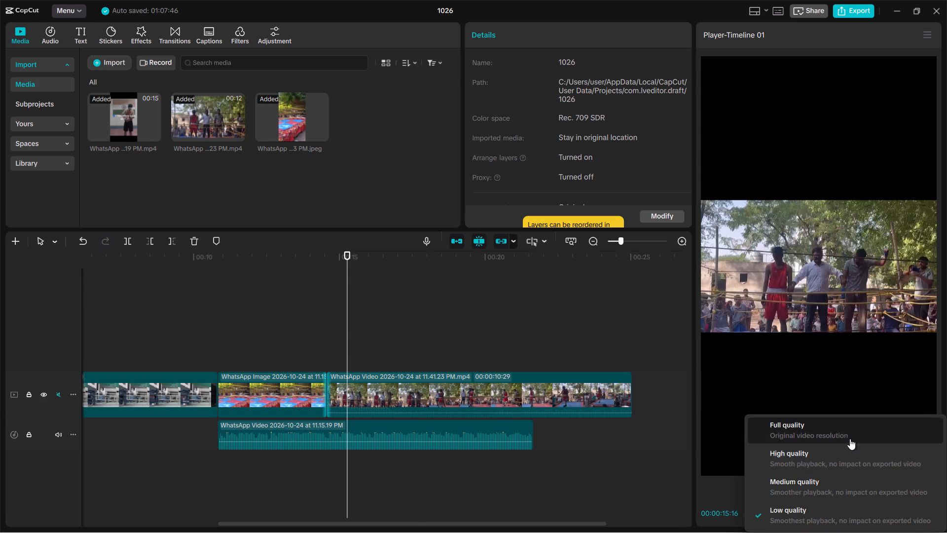
{"action": "left_click", "coordinate": [822, 455]}
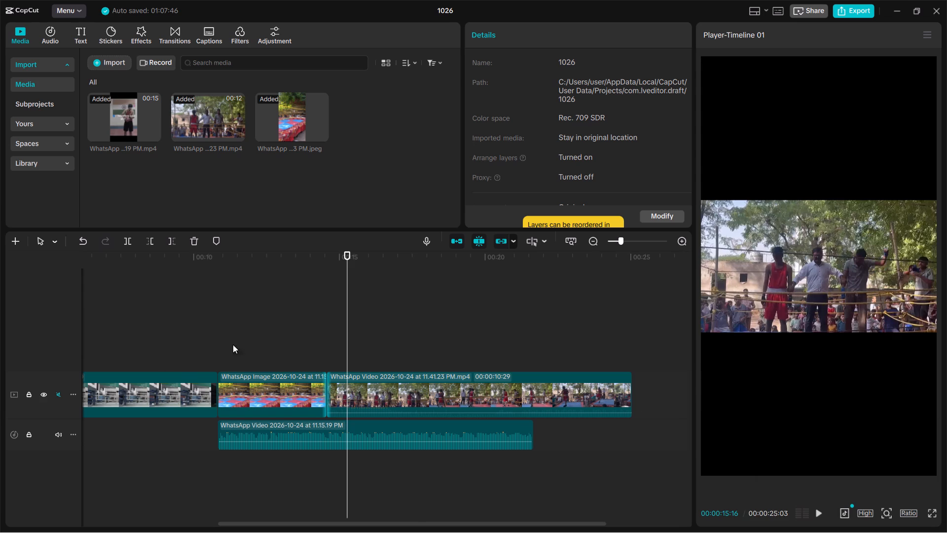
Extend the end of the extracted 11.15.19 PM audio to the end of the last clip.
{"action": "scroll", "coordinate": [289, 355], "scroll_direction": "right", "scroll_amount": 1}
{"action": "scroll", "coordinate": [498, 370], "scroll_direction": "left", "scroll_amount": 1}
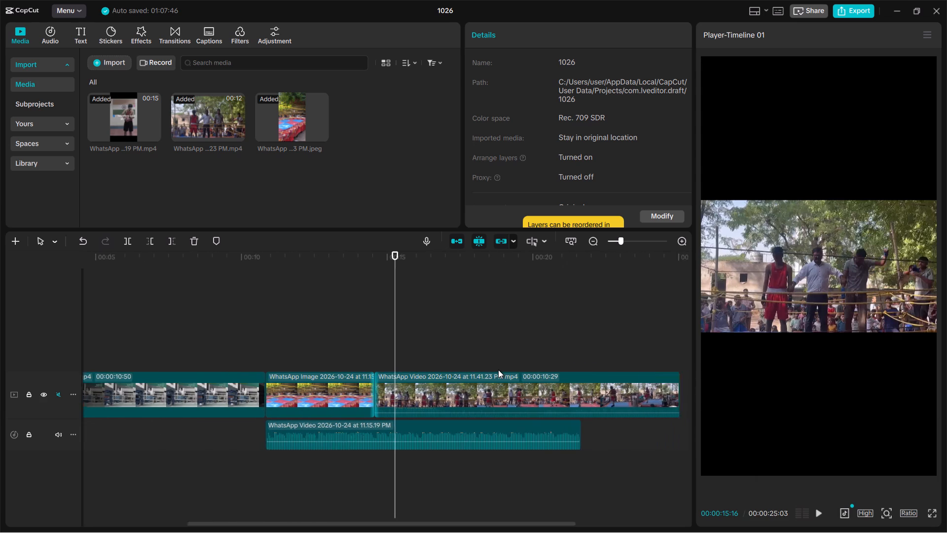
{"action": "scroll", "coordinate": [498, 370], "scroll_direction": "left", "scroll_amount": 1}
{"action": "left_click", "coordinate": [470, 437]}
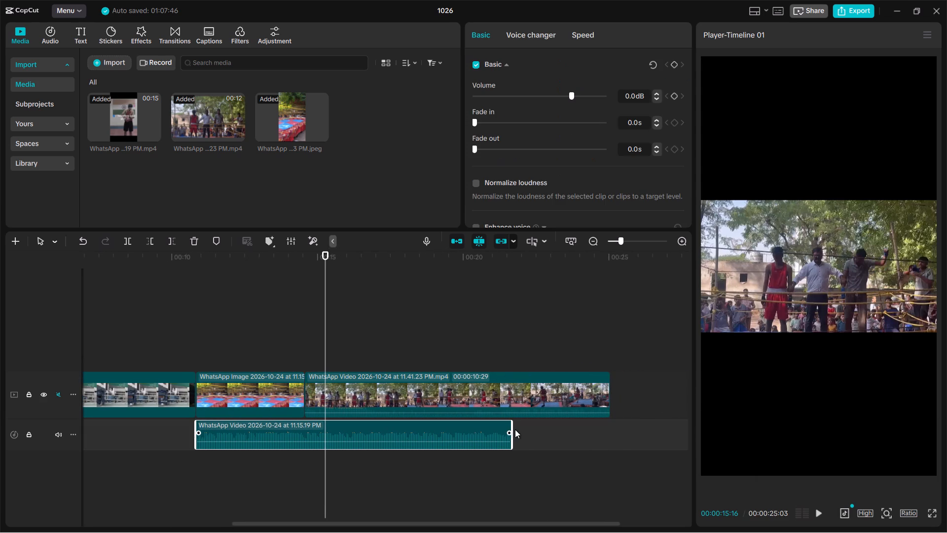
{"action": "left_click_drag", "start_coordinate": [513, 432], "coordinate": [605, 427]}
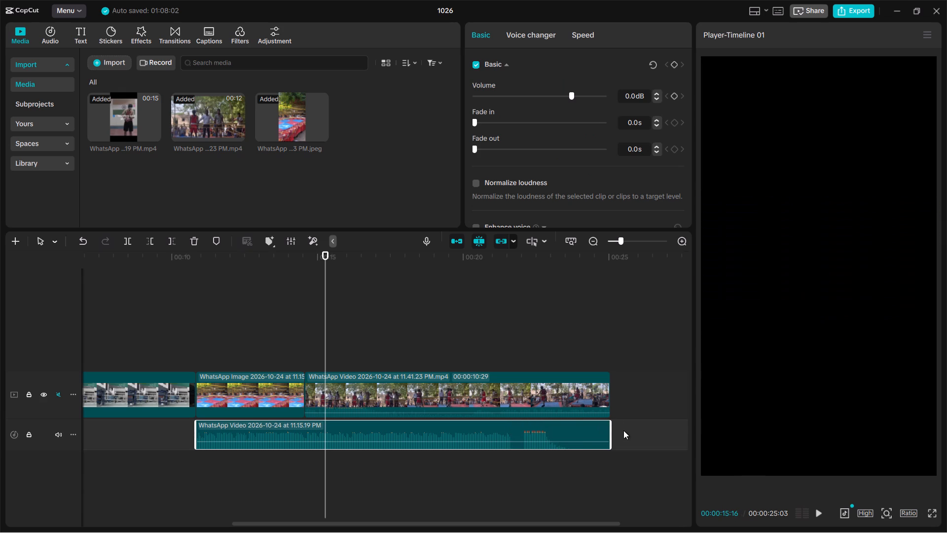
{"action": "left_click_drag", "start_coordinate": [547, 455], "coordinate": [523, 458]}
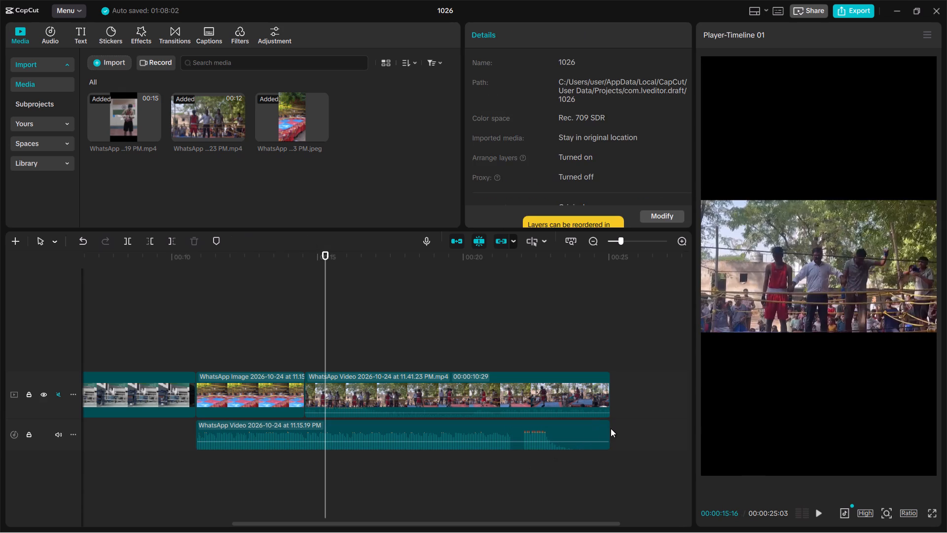
Trim the end of the extracted audio to about 00:00:21:46, where its steady waveform stops, with fade out at 0.0s.
{"action": "left_click_drag", "start_coordinate": [610, 432], "coordinate": [603, 432]}
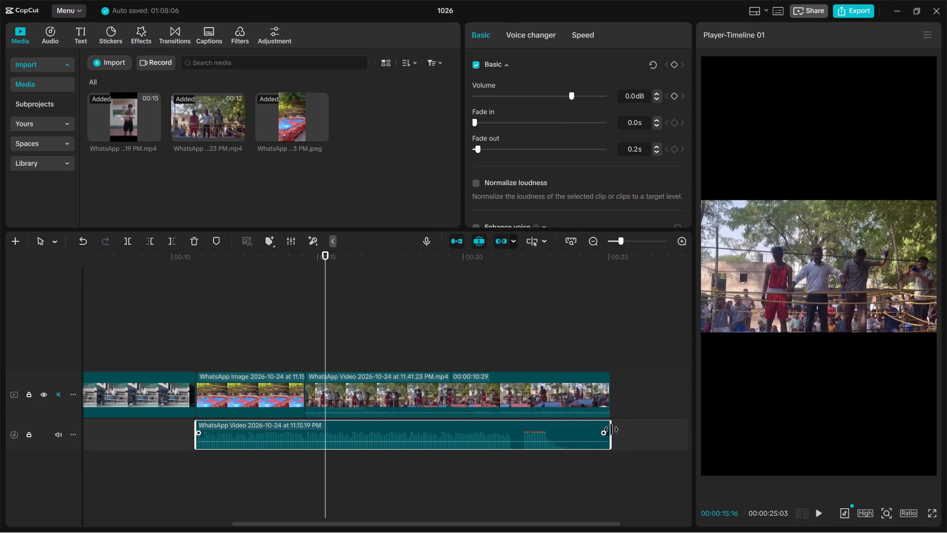
{"action": "left_click_drag", "start_coordinate": [613, 427], "coordinate": [514, 461]}
{"action": "left_click_drag", "start_coordinate": [505, 433], "coordinate": [534, 429]}
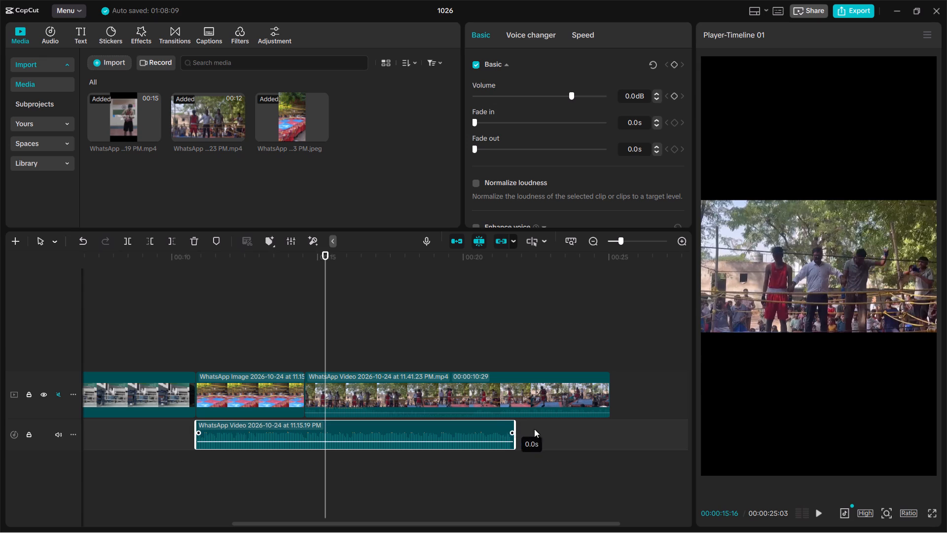
{"action": "left_click_drag", "start_coordinate": [534, 429], "coordinate": [540, 429]}
Find the end point in the last 11.41.23 PM clip and trim the clip's end to 00:00:18:01.
{"action": "left_click", "coordinate": [561, 392]}
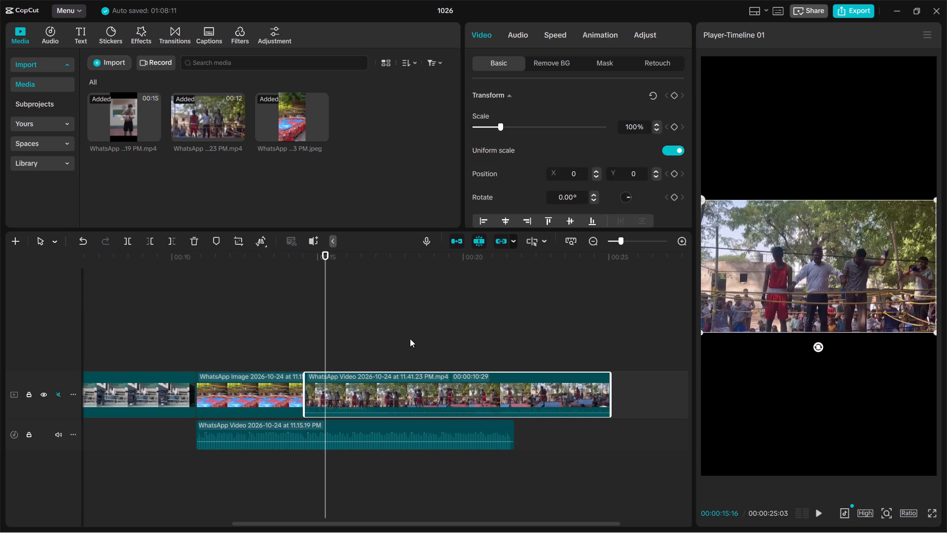
{"action": "left_click_drag", "start_coordinate": [323, 257], "coordinate": [366, 280]}
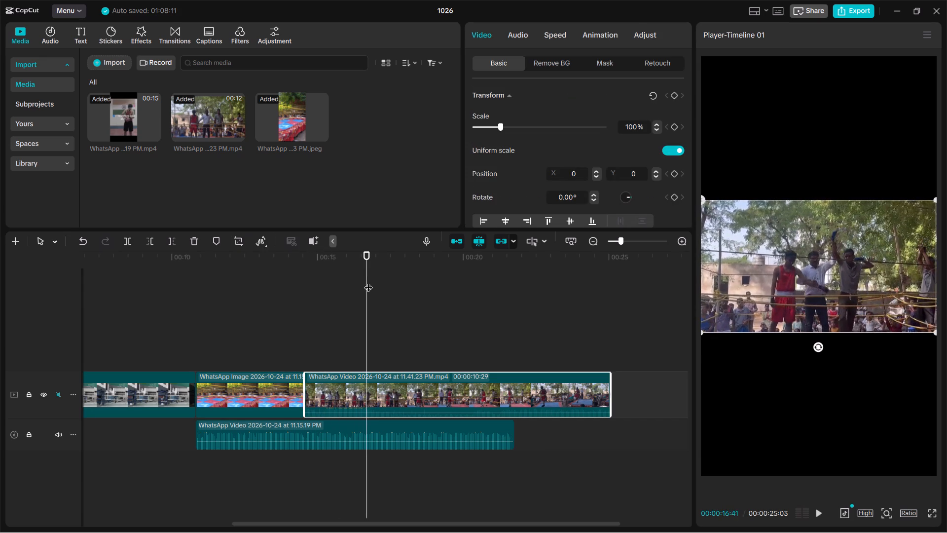
{"action": "left_click_drag", "start_coordinate": [405, 262], "coordinate": [440, 262]}
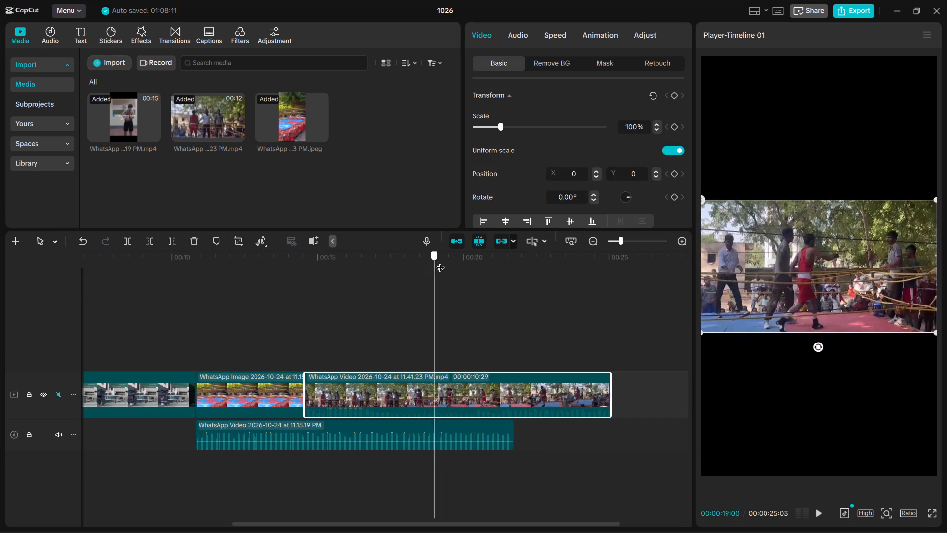
{"action": "left_click_drag", "start_coordinate": [440, 262], "coordinate": [359, 291]}
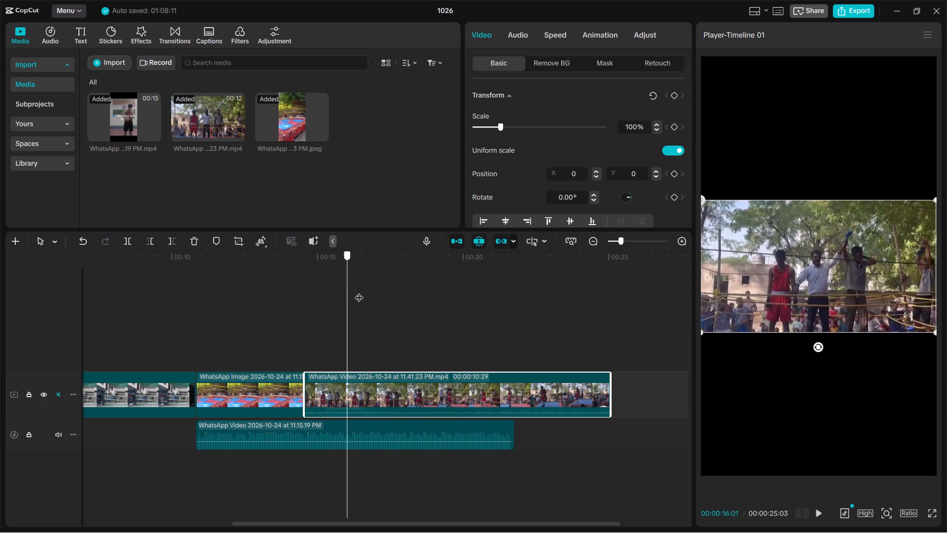
{"action": "left_click_drag", "start_coordinate": [359, 291], "coordinate": [405, 303]}
{"action": "left_click_drag", "start_coordinate": [612, 390], "coordinate": [450, 383]}
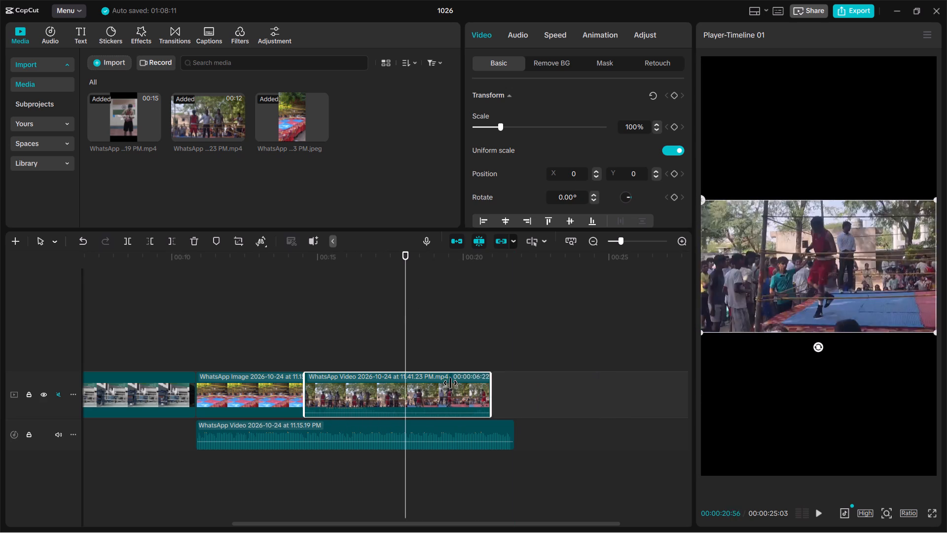
{"action": "left_click_drag", "start_coordinate": [450, 383], "coordinate": [408, 387]}
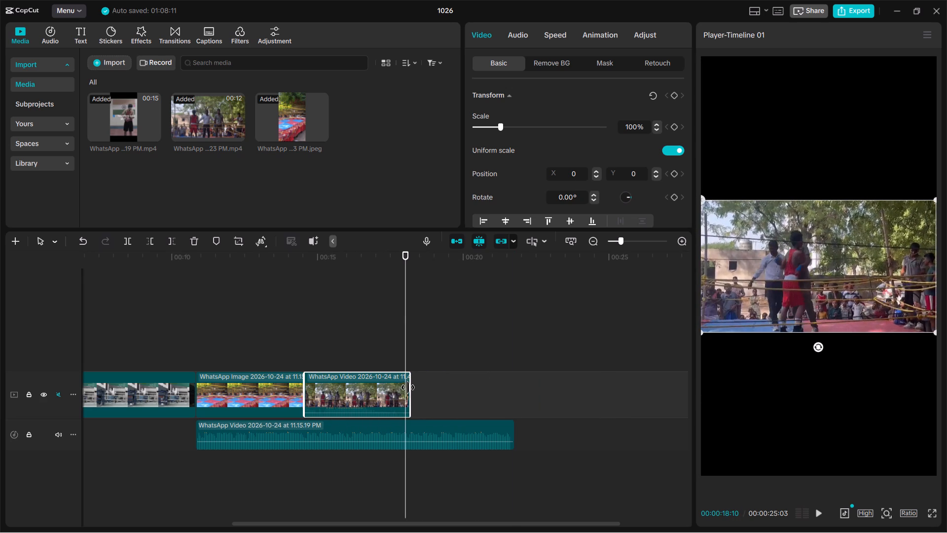
{"action": "left_click_drag", "start_coordinate": [408, 387], "coordinate": [404, 399]}
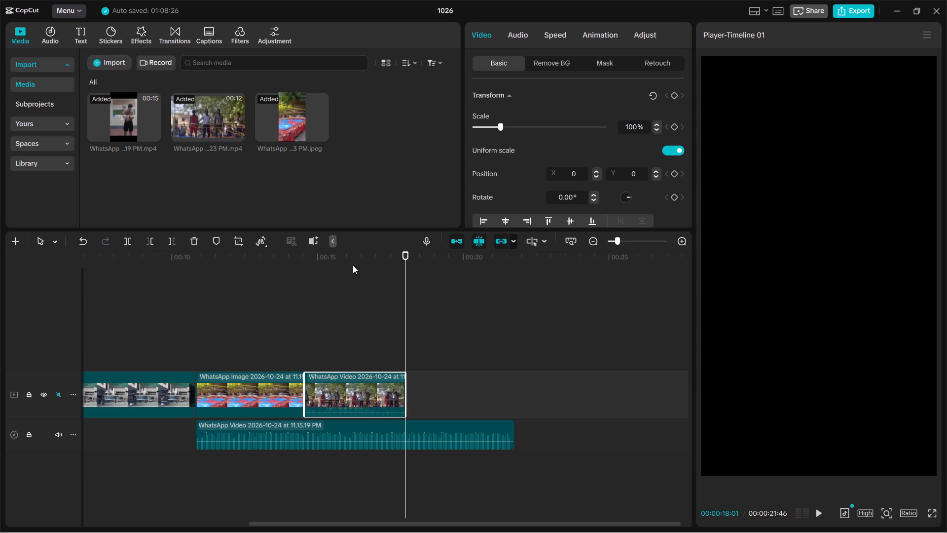
Apply a custom speed curve, flat at 1x with three inner points, to the trimmed last clip.
{"action": "left_click", "coordinate": [351, 253]}
{"action": "left_click", "coordinate": [557, 40]}
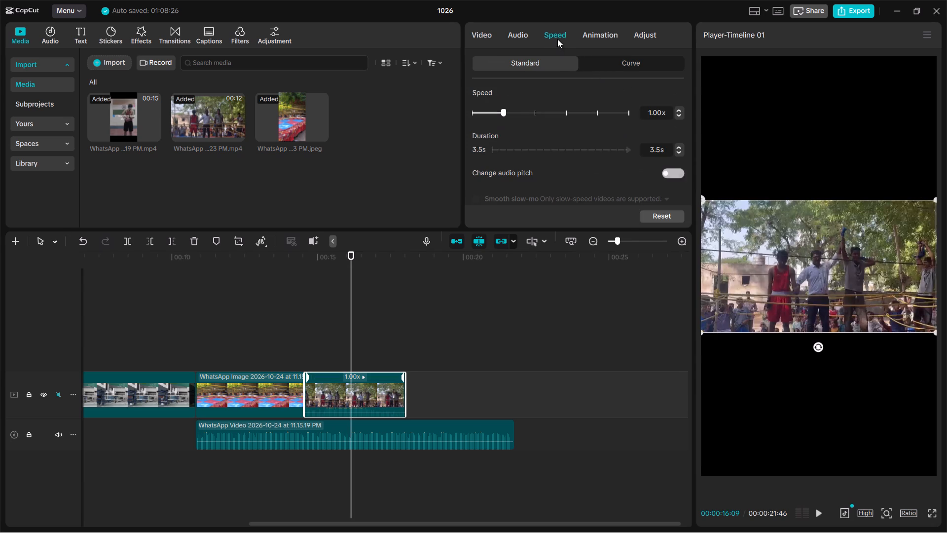
{"action": "scroll", "coordinate": [545, 140], "scroll_direction": "down", "scroll_amount": 1}
{"action": "left_click", "coordinate": [624, 62]}
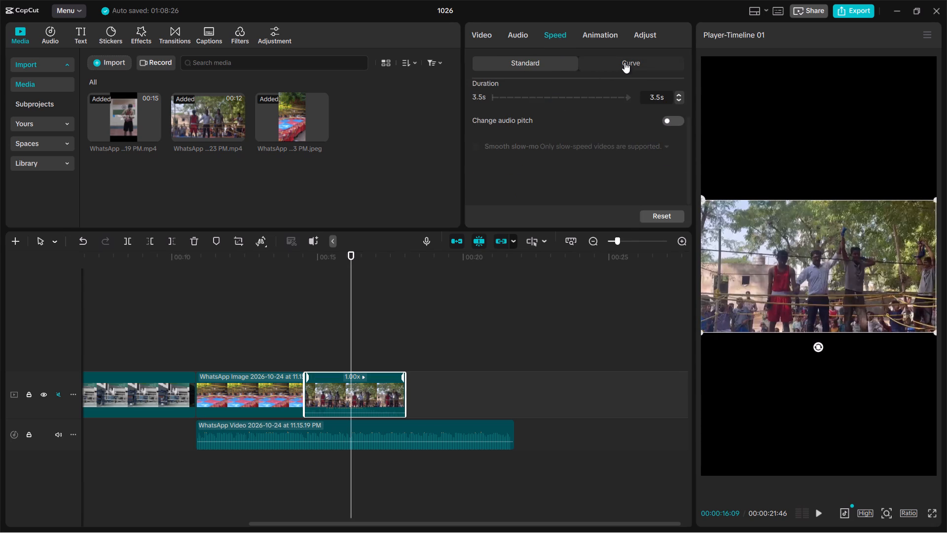
{"action": "left_click", "coordinate": [550, 91]}
{"action": "scroll", "coordinate": [530, 180], "scroll_direction": "down", "scroll_amount": 1}
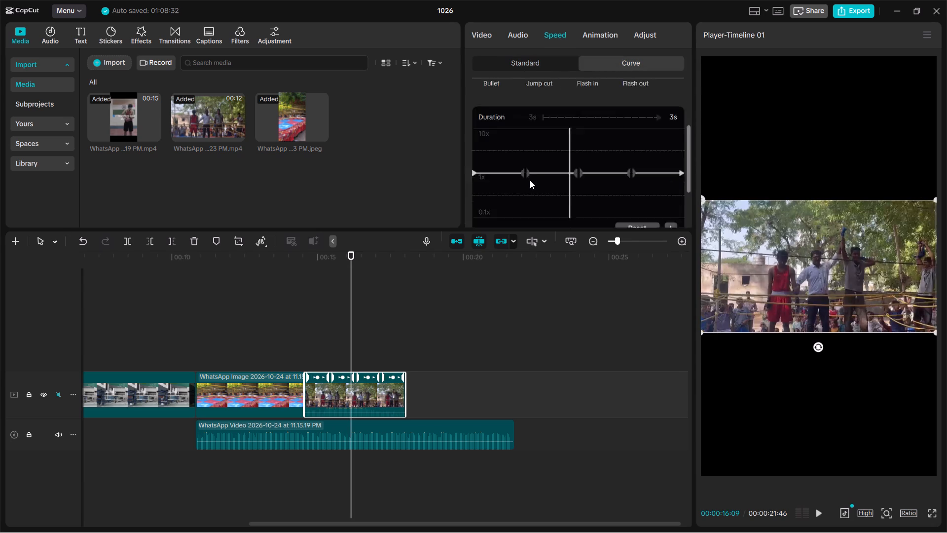
Lower the speed curve's first inner point to 0.10x on both sides, about a quarter of the way through the clip.
{"action": "scroll", "coordinate": [530, 180], "scroll_direction": "down", "scroll_amount": 1}
{"action": "scroll", "coordinate": [517, 189], "scroll_direction": "up", "scroll_amount": 1}
{"action": "left_click_drag", "start_coordinate": [508, 113], "coordinate": [506, 112]}
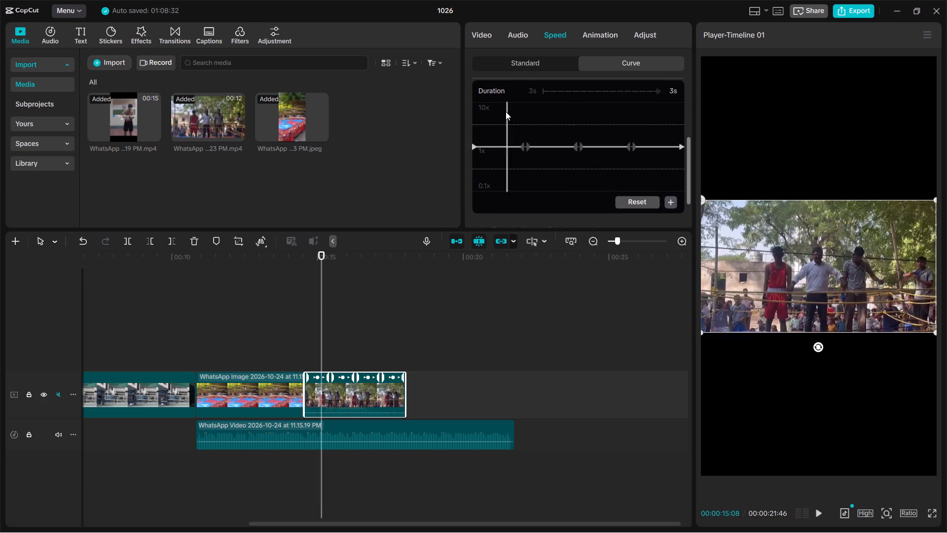
{"action": "left_click_drag", "start_coordinate": [506, 112], "coordinate": [475, 116]}
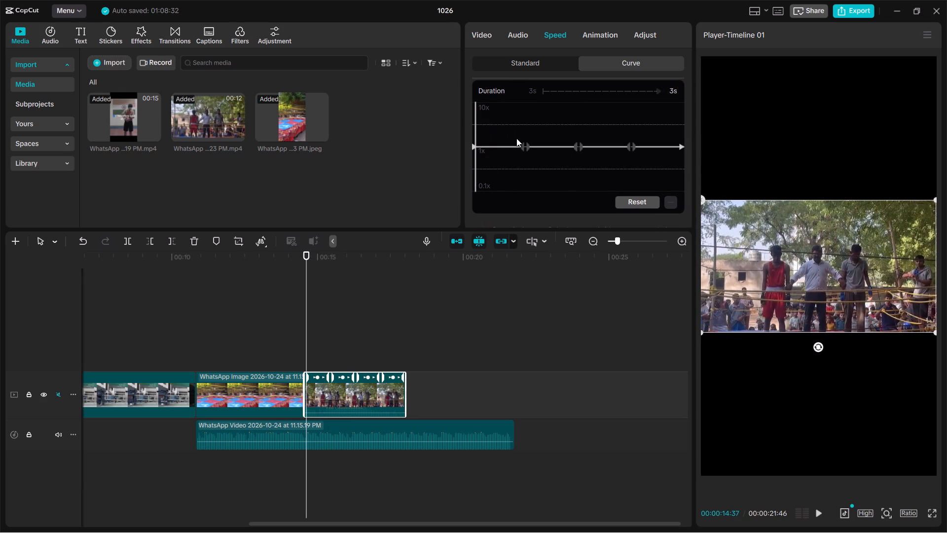
{"action": "left_click_drag", "start_coordinate": [523, 144], "coordinate": [531, 197]}
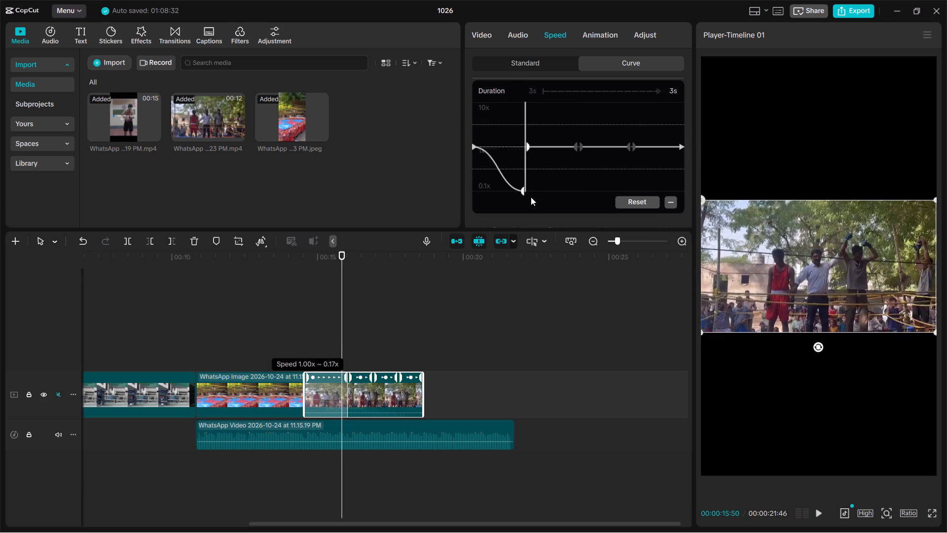
{"action": "left_click_drag", "start_coordinate": [531, 197], "coordinate": [531, 199]}
{"action": "left_click_drag", "start_coordinate": [531, 149], "coordinate": [535, 187]}
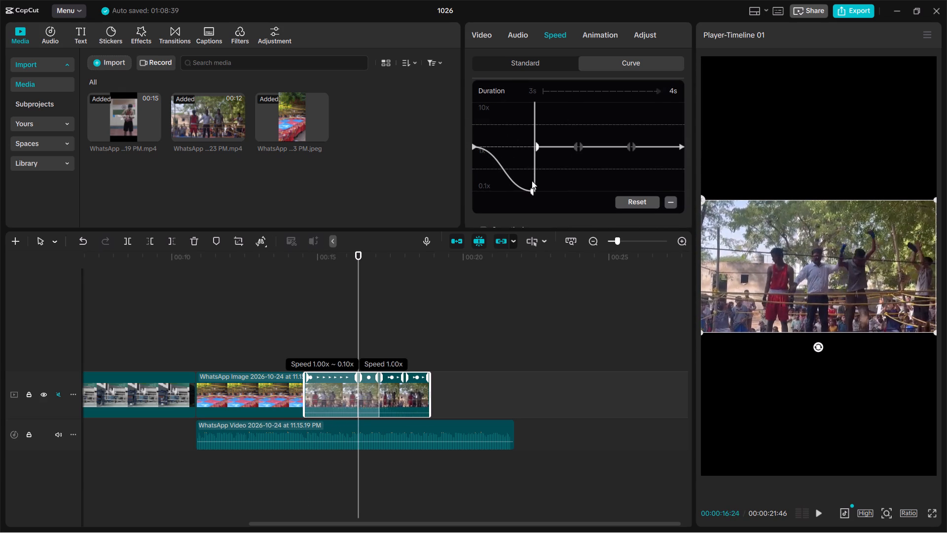
{"action": "left_click_drag", "start_coordinate": [536, 144], "coordinate": [536, 190]}
{"action": "left_click_drag", "start_coordinate": [536, 190], "coordinate": [559, 199]}
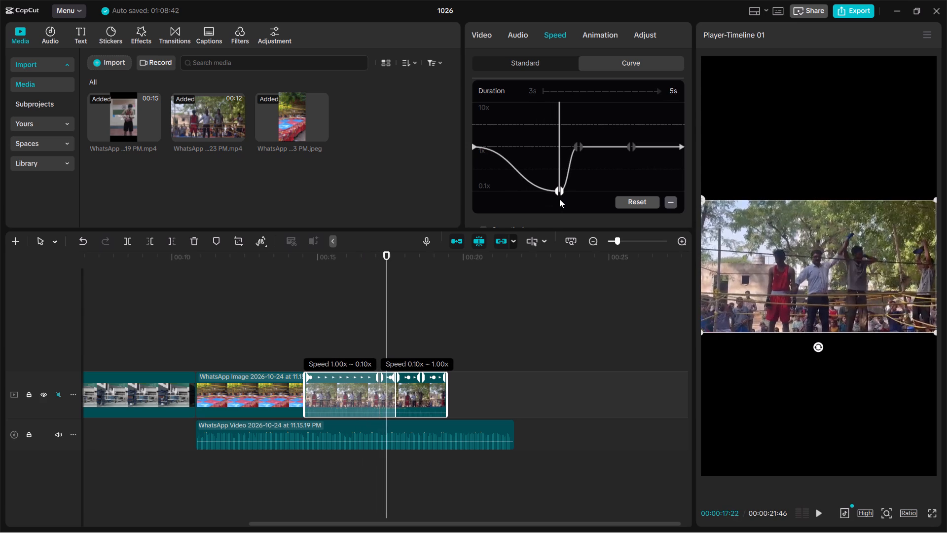
{"action": "left_click_drag", "start_coordinate": [559, 199], "coordinate": [525, 213]}
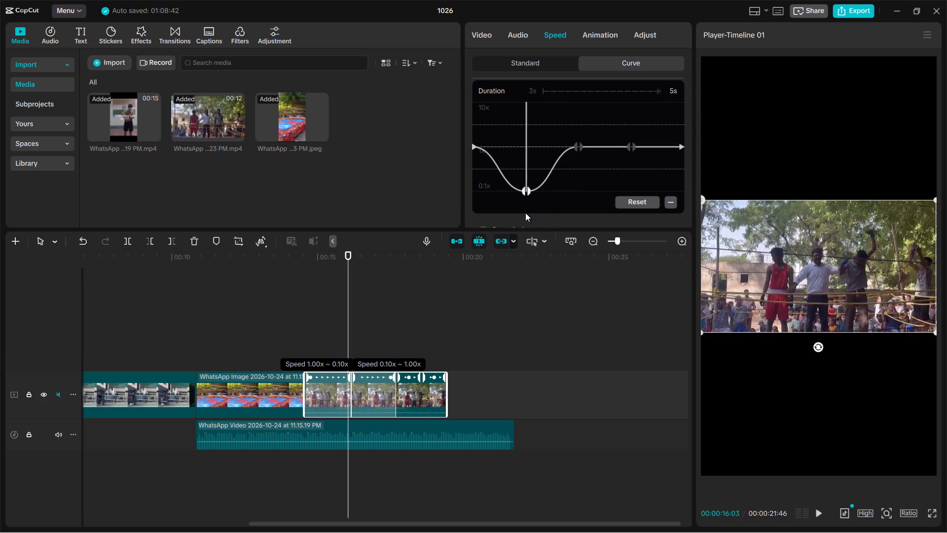
{"action": "left_click_drag", "start_coordinate": [525, 213], "coordinate": [528, 217]}
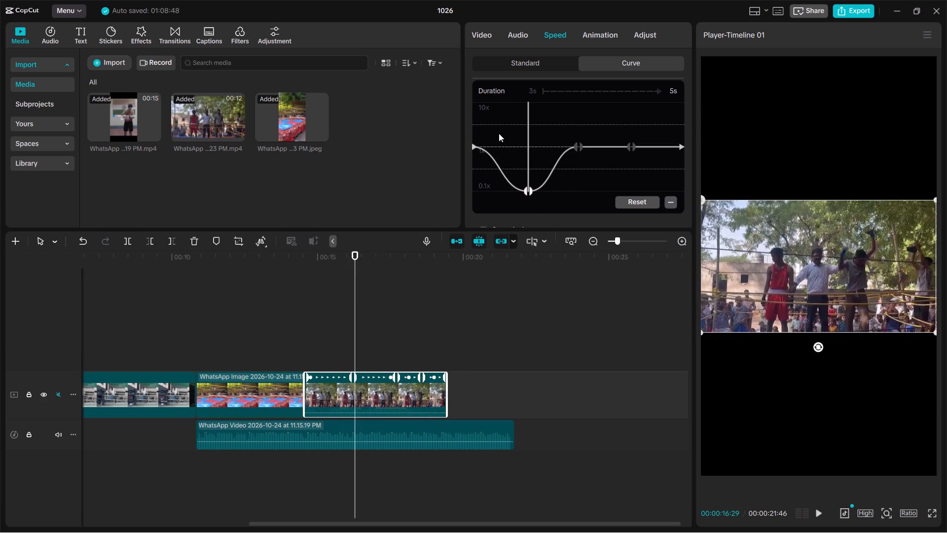
Lower the speed curve's third inner point to 0.10x on both sides and shift it slightly later in the last clip.
{"action": "left_click_drag", "start_coordinate": [490, 118], "coordinate": [466, 123]}
{"action": "key", "text": "space"}
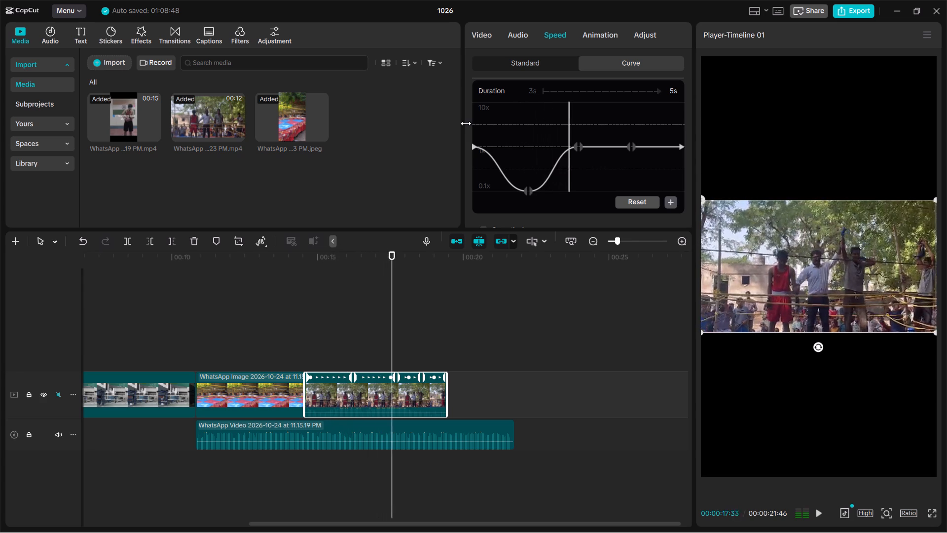
{"action": "key", "text": "space"}
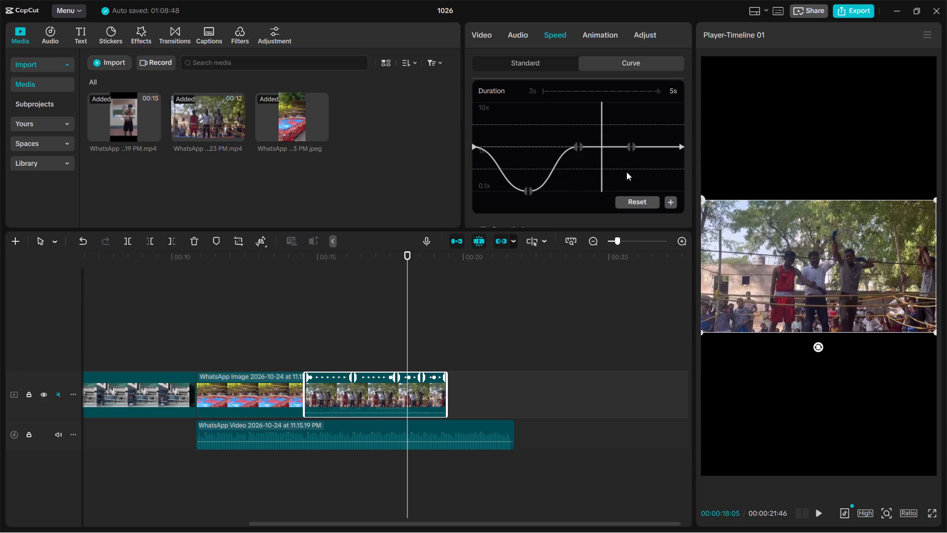
{"action": "left_click_drag", "start_coordinate": [627, 143], "coordinate": [627, 144]}
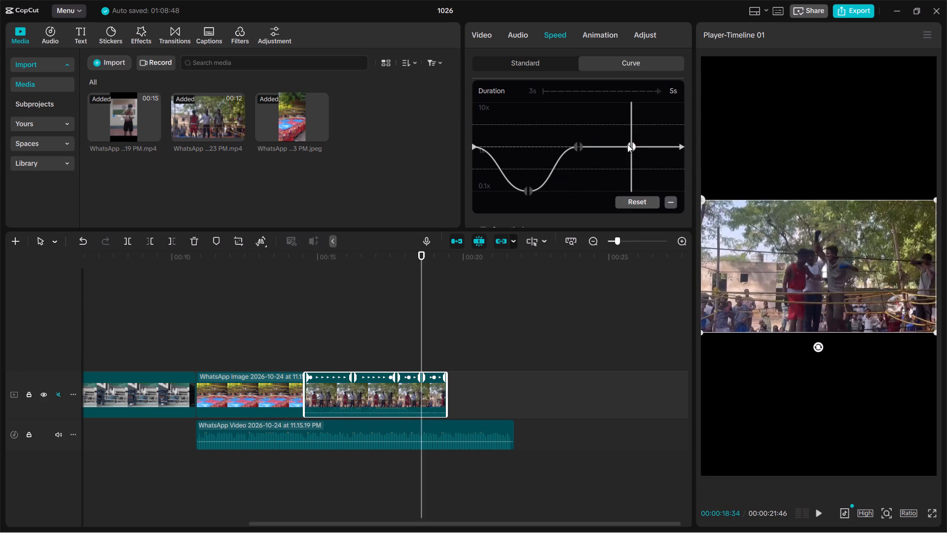
{"action": "left_click_drag", "start_coordinate": [627, 144], "coordinate": [631, 203]}
{"action": "left_click_drag", "start_coordinate": [633, 151], "coordinate": [633, 154]}
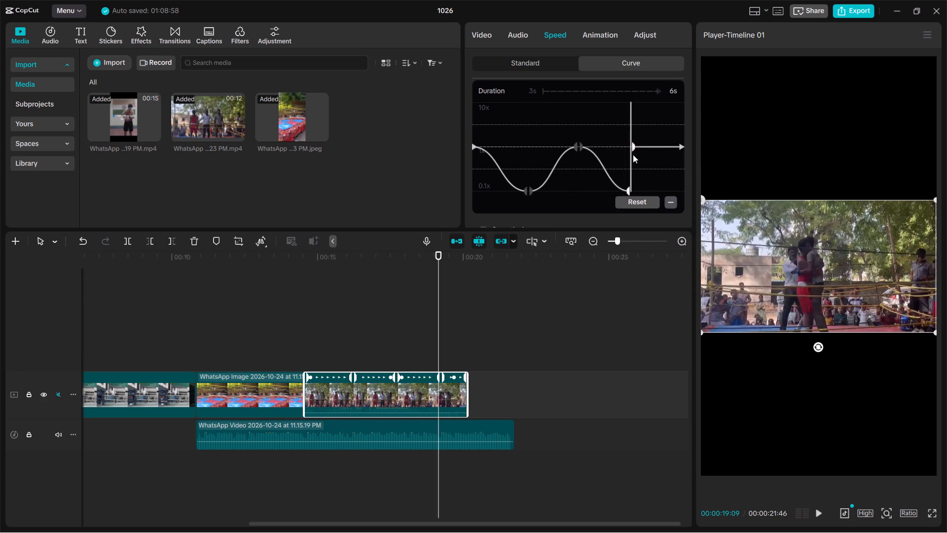
{"action": "left_click_drag", "start_coordinate": [633, 154], "coordinate": [633, 197]}
{"action": "left_click_drag", "start_coordinate": [627, 189], "coordinate": [628, 189]}
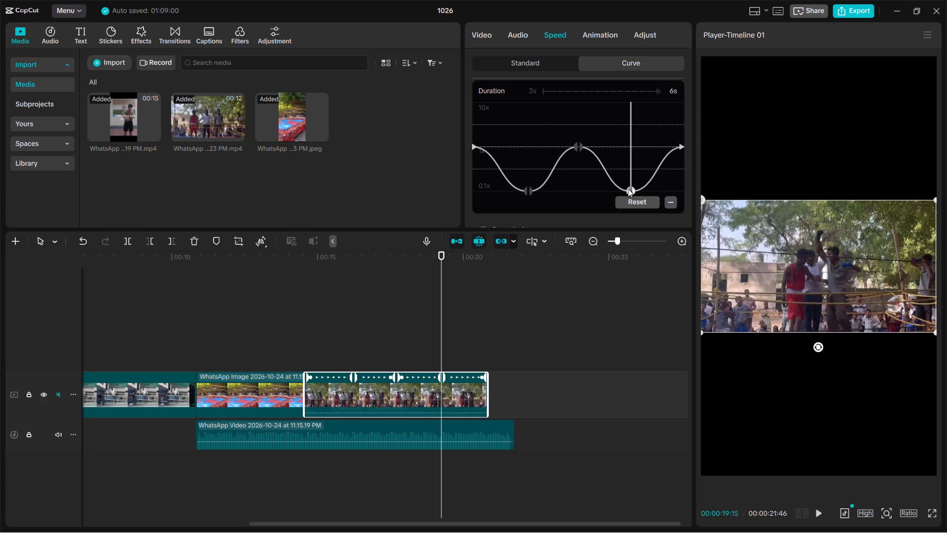
{"action": "left_click_drag", "start_coordinate": [628, 189], "coordinate": [642, 194]}
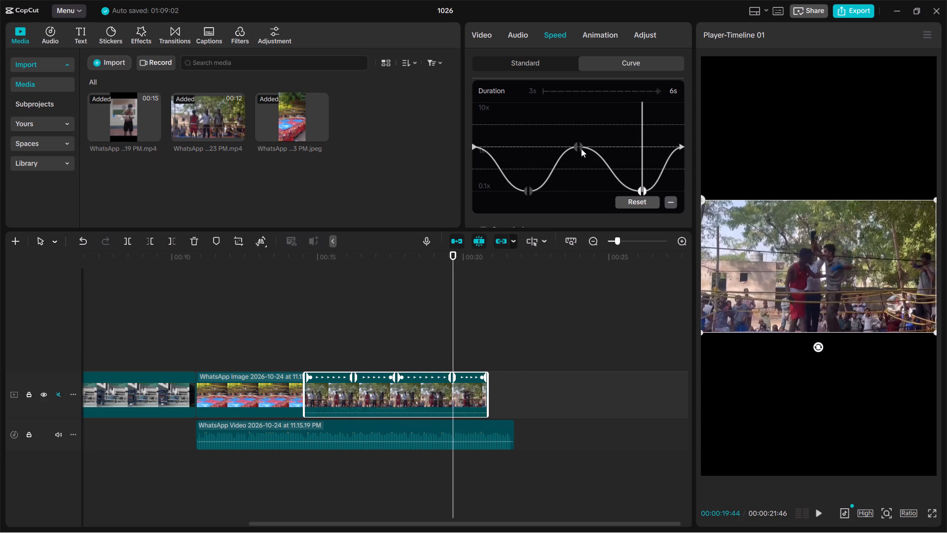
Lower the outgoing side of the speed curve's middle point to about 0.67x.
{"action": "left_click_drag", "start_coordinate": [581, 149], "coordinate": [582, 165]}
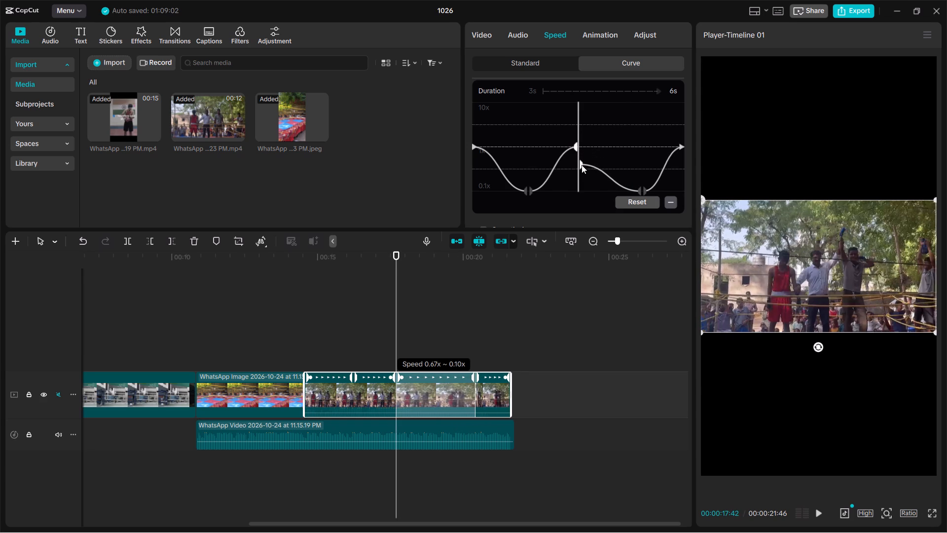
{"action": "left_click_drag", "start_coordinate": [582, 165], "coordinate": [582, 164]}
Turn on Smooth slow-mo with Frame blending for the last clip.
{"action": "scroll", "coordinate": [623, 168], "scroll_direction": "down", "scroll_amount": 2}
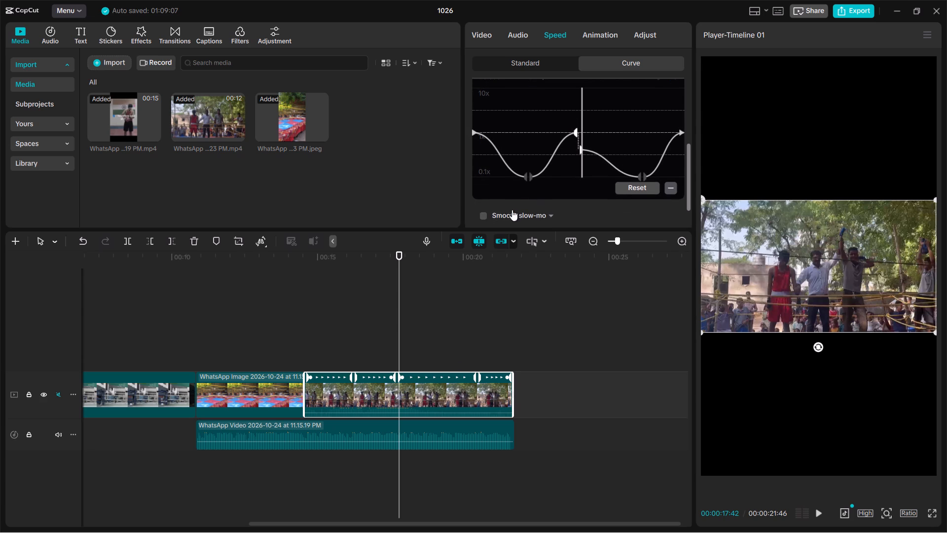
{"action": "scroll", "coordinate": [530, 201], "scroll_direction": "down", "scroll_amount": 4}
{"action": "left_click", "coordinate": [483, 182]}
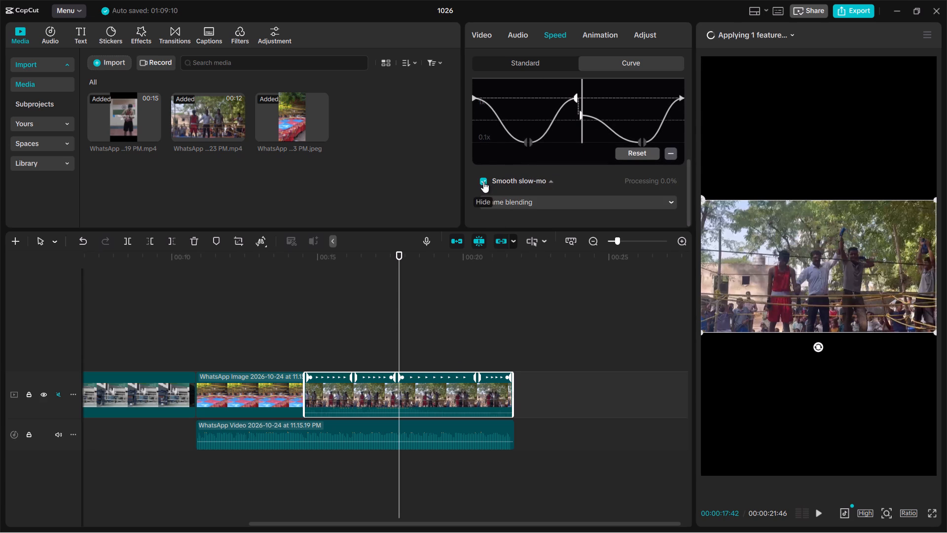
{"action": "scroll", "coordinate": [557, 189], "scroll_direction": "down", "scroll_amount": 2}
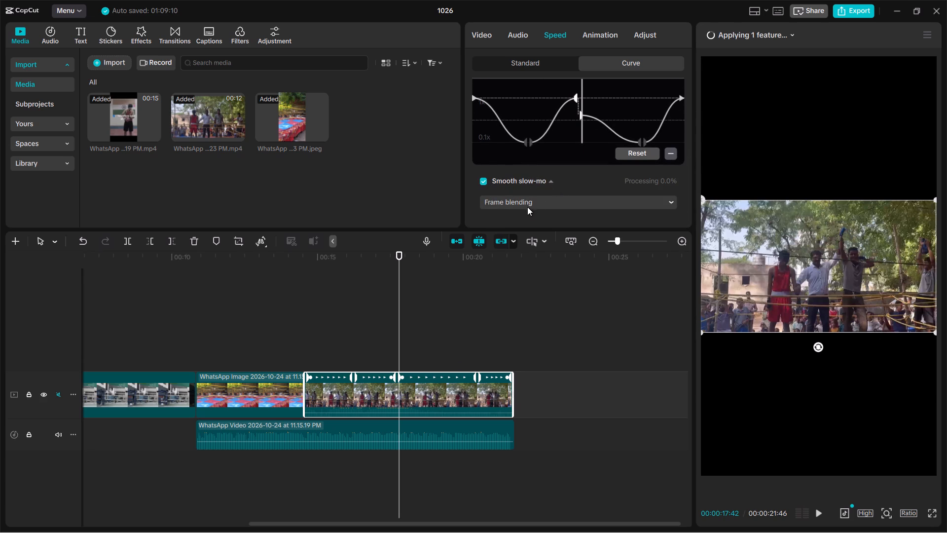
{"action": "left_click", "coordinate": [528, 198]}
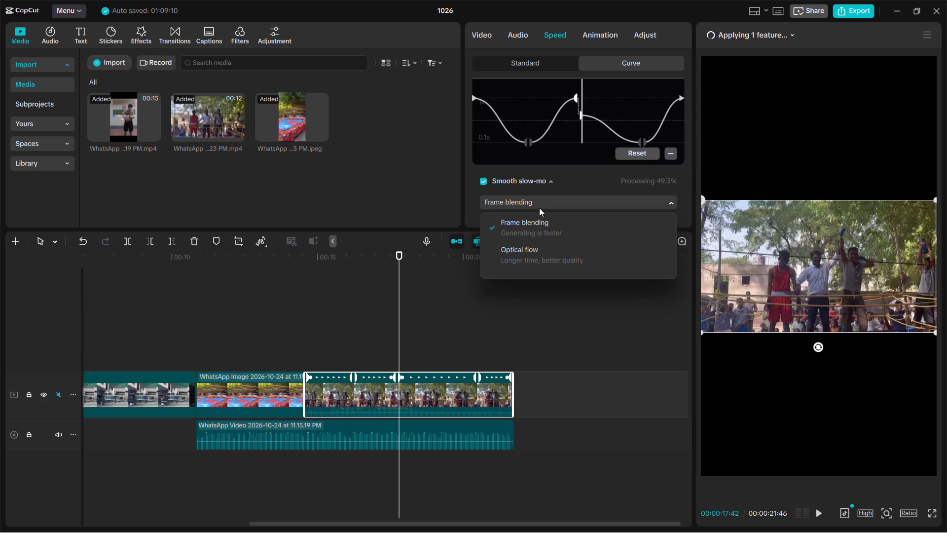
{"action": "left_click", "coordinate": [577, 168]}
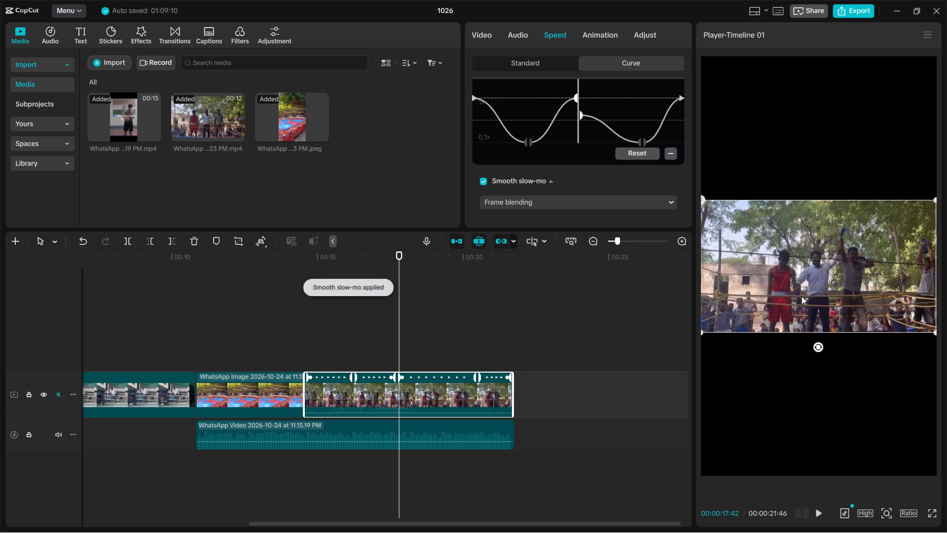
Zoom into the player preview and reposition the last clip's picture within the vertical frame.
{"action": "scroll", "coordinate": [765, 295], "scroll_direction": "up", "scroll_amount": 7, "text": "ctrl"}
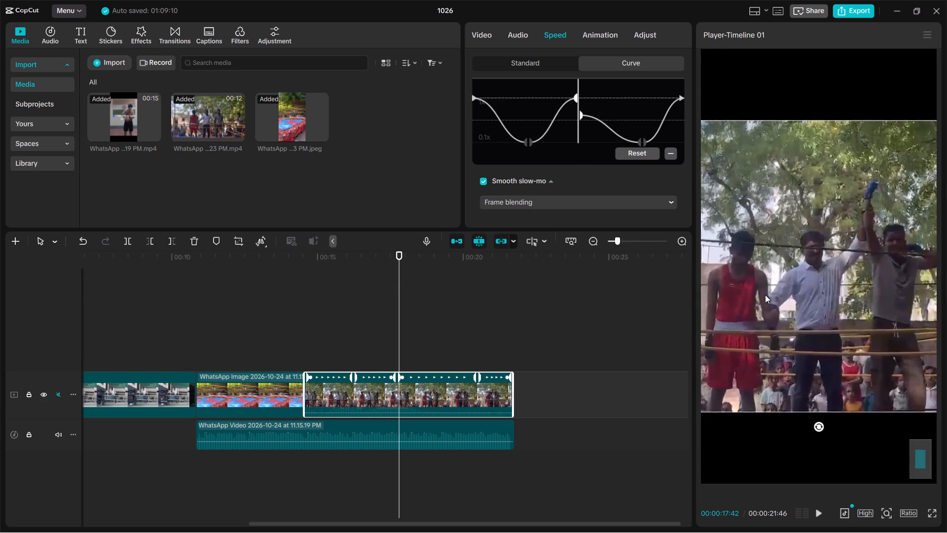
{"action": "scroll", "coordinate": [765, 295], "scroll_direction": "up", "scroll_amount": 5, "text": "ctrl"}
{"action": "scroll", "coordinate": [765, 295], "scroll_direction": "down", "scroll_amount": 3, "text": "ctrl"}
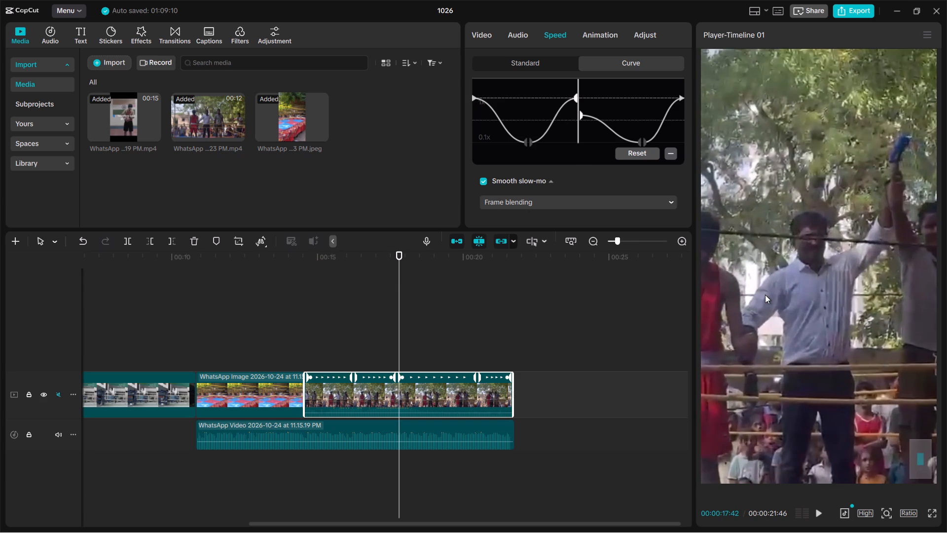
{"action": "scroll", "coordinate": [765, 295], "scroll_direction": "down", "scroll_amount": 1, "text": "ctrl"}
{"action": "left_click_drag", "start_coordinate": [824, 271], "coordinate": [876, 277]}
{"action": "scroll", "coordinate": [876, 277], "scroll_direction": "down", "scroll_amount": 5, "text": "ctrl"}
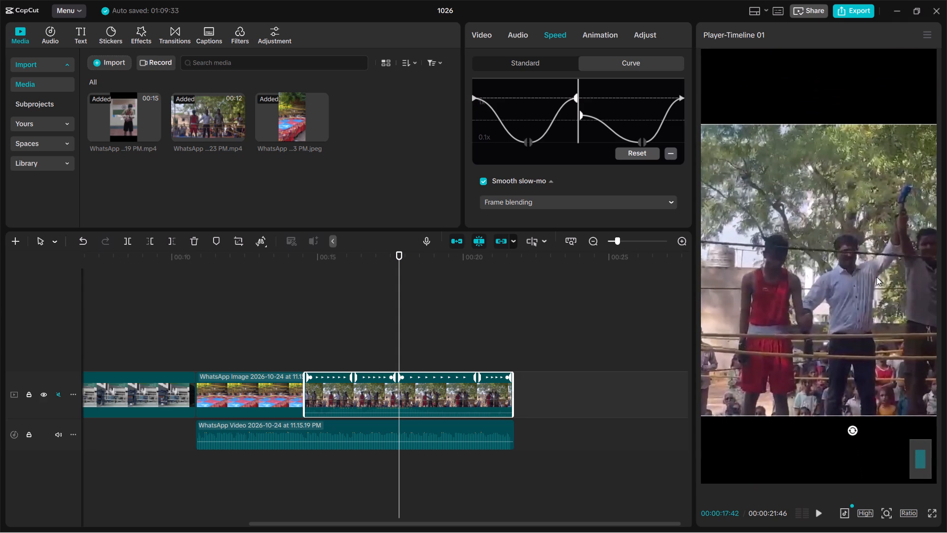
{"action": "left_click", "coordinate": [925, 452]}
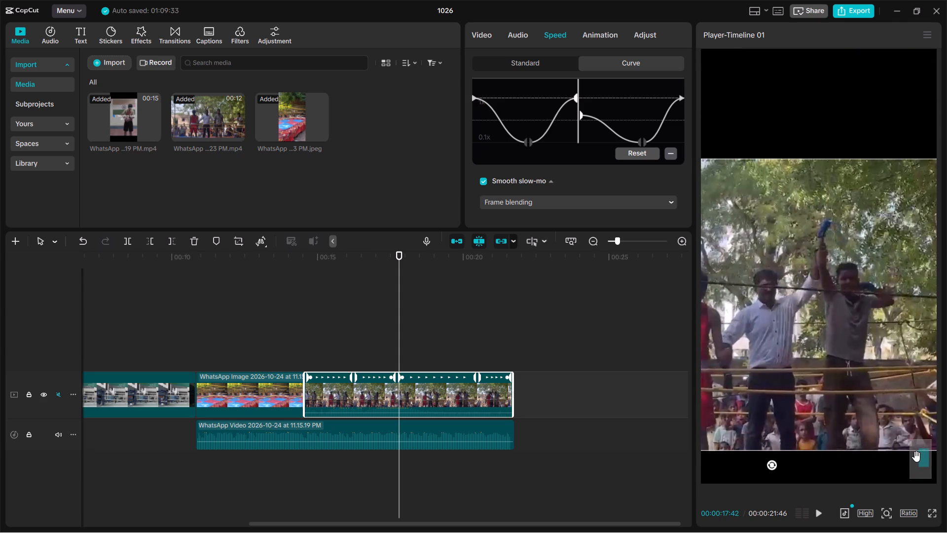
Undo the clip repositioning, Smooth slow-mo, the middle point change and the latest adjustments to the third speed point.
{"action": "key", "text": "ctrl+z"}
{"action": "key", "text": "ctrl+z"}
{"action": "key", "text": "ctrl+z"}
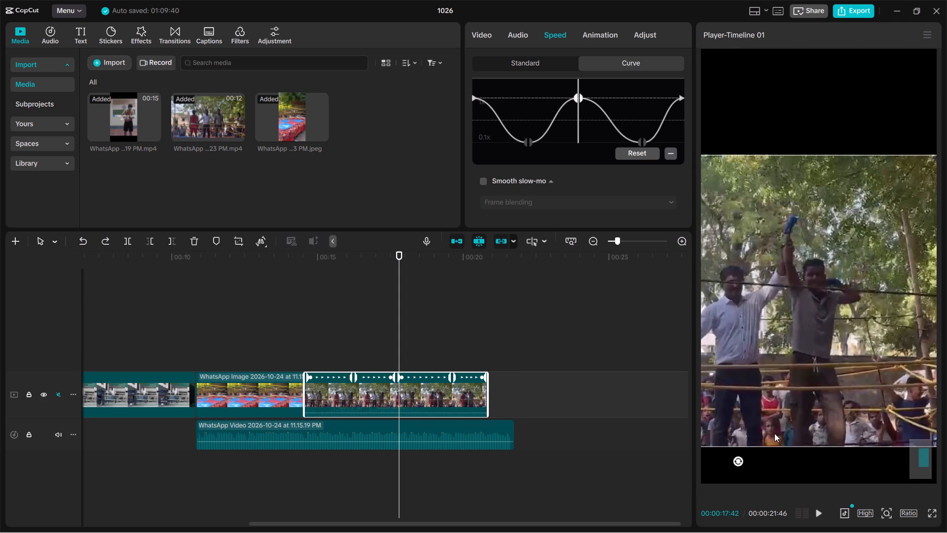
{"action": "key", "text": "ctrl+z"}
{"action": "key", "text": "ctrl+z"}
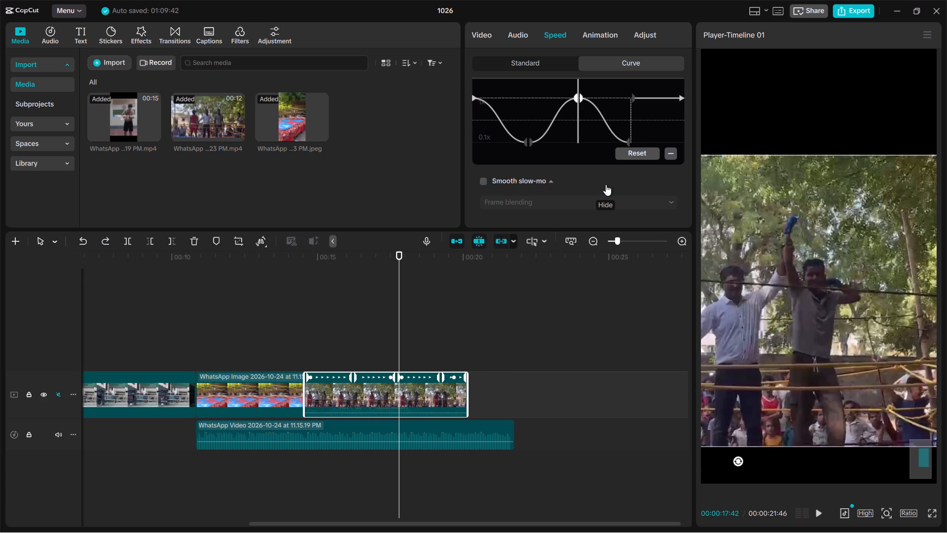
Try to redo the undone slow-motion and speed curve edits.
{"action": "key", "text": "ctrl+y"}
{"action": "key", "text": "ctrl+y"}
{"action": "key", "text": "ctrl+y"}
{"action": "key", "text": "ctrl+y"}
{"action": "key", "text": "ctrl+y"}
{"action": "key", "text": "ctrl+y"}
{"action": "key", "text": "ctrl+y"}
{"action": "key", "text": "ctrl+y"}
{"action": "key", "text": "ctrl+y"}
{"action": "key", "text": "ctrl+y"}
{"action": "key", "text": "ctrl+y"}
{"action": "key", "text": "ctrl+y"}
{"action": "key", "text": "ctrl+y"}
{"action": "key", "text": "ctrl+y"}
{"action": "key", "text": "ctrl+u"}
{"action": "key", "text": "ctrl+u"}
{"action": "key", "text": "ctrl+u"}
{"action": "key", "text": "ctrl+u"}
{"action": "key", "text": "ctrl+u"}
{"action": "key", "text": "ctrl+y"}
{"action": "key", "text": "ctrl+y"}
Lower the outgoing side of the speed curve's third inner point to 0.10x and place the point slightly later.
{"action": "left_click_drag", "start_coordinate": [633, 95], "coordinate": [651, 142]}
{"action": "scroll", "coordinate": [638, 106], "scroll_direction": "up", "scroll_amount": 1}
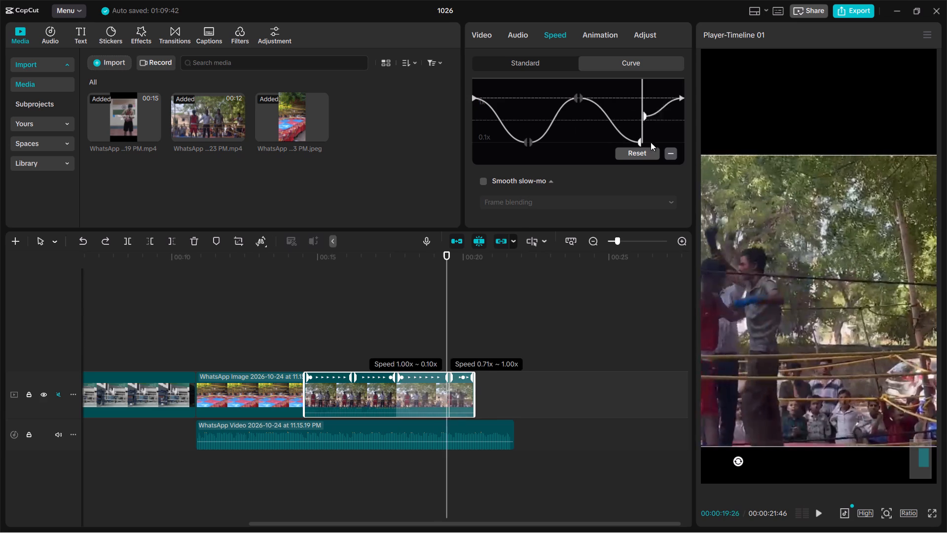
{"action": "scroll", "coordinate": [651, 142], "scroll_direction": "up", "scroll_amount": 1}
{"action": "left_click_drag", "start_coordinate": [651, 142], "coordinate": [643, 169]}
{"action": "scroll", "coordinate": [651, 159], "scroll_direction": "up", "scroll_amount": 2}
Lower both sides of the middle speed point, the incoming side more, stretching the clip to 00:00:07:10 to end with the audio.
{"action": "left_click_drag", "start_coordinate": [577, 95], "coordinate": [578, 103]}
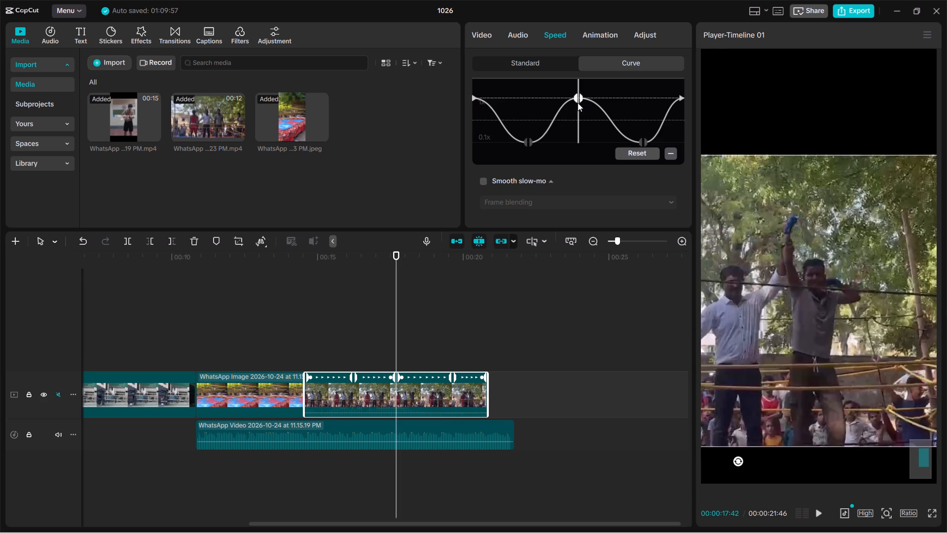
{"action": "left_click_drag", "start_coordinate": [578, 103], "coordinate": [579, 115]}
{"action": "left_click_drag", "start_coordinate": [583, 99], "coordinate": [583, 107]}
{"action": "left_click_drag", "start_coordinate": [579, 94], "coordinate": [581, 108]}
{"action": "left_click", "coordinate": [579, 108]}
{"action": "left_click_drag", "start_coordinate": [562, 109], "coordinate": [555, 110]}
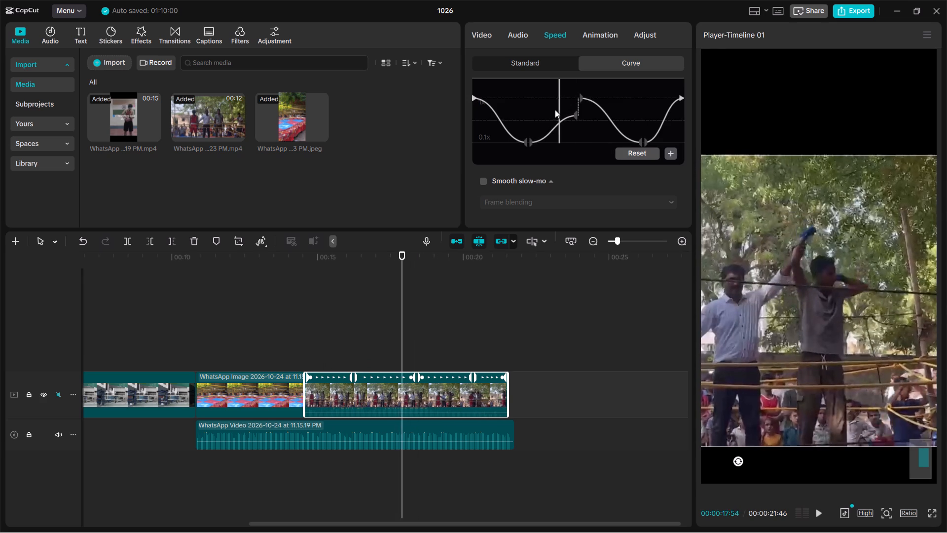
{"action": "left_click_drag", "start_coordinate": [555, 110], "coordinate": [551, 111]}
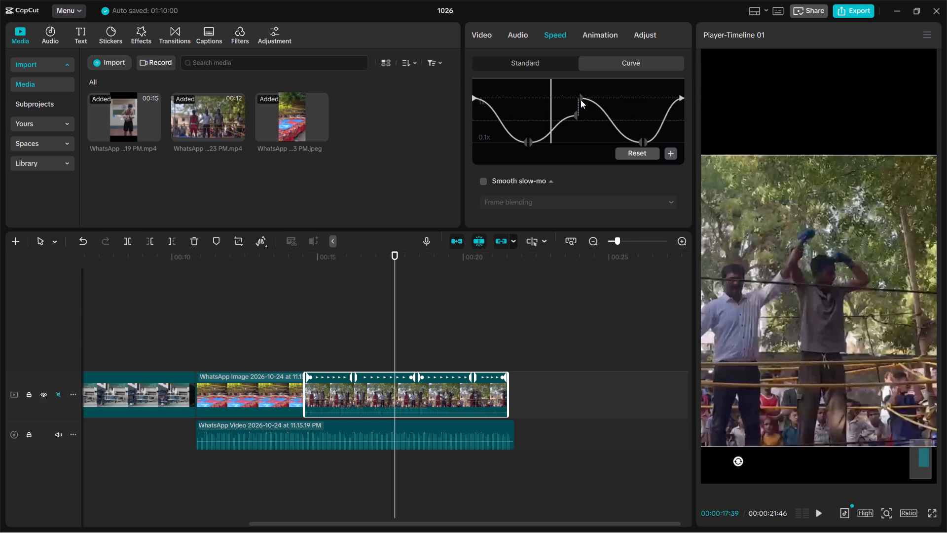
{"action": "left_click", "coordinate": [581, 100]}
{"action": "left_click", "coordinate": [581, 100]}
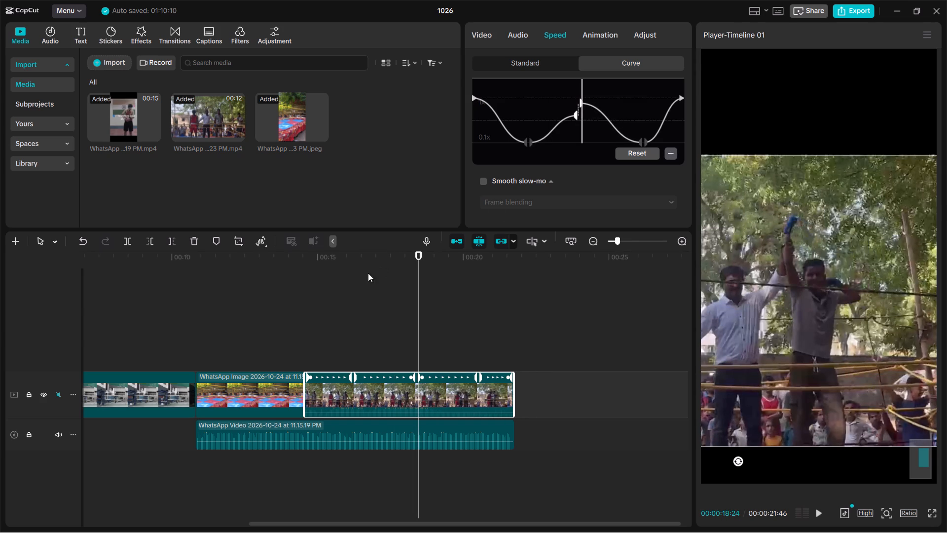
Zoom the player preview back out to the whole frame and check the framing of the photo and the last clip.
{"action": "left_click", "coordinate": [236, 255]}
{"action": "left_click_drag", "start_coordinate": [217, 256], "coordinate": [216, 258]}
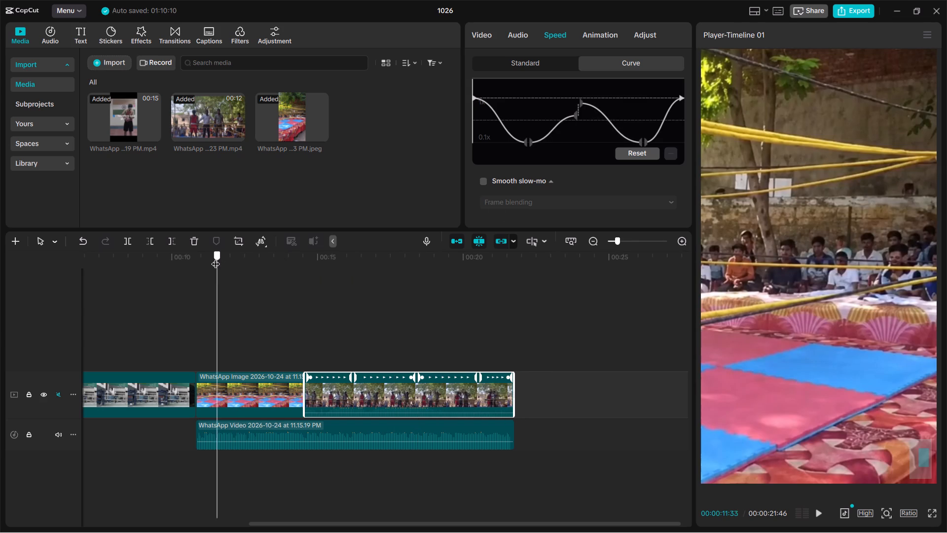
{"action": "left_click_drag", "start_coordinate": [216, 258], "coordinate": [208, 258]}
{"action": "double_click", "coordinate": [273, 393]}
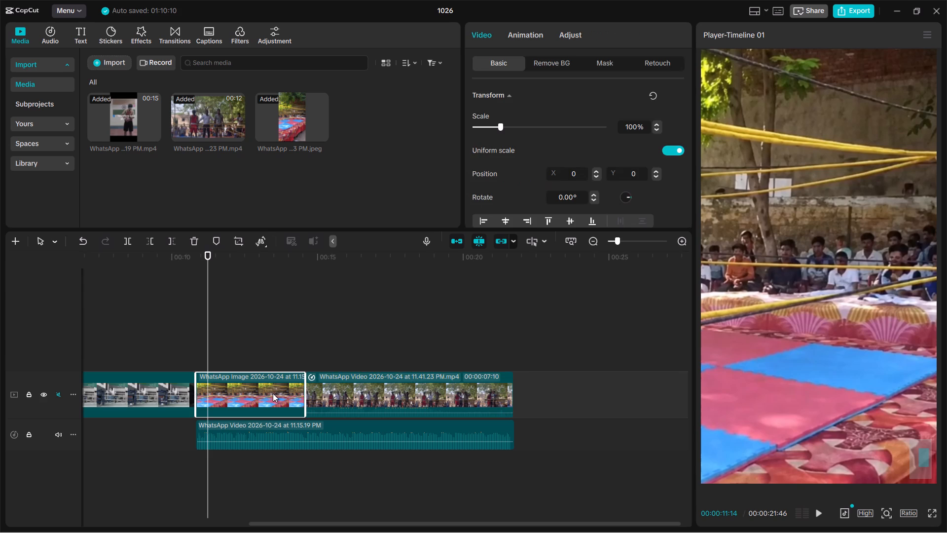
{"action": "double_click", "coordinate": [855, 219]}
{"action": "scroll", "coordinate": [855, 219], "scroll_direction": "down", "scroll_amount": 3, "text": "ctrl"}
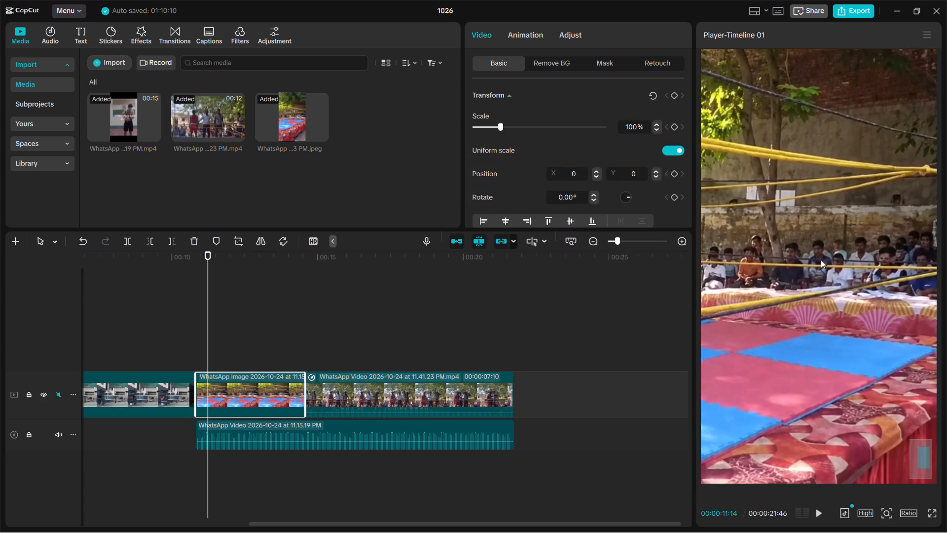
{"action": "scroll", "coordinate": [870, 228], "scroll_direction": "down", "scroll_amount": 5, "text": "ctrl"}
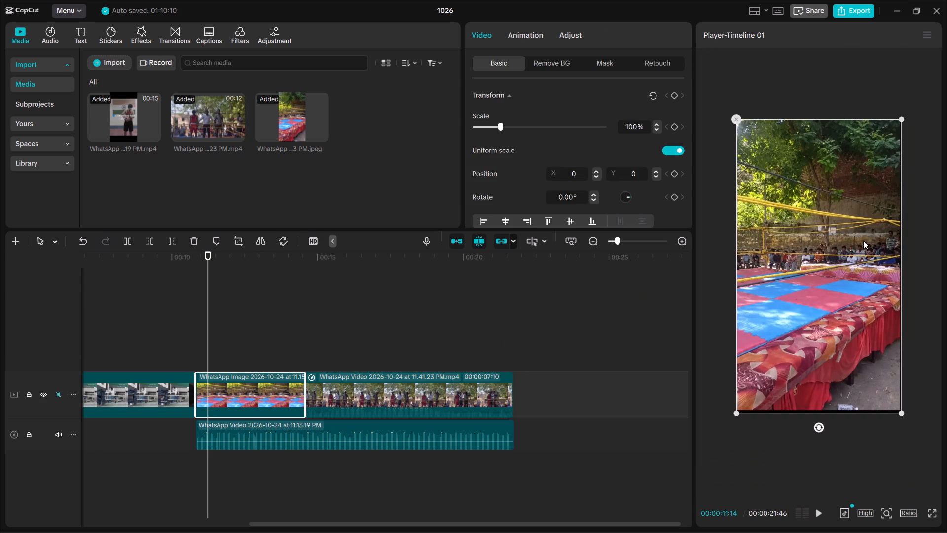
{"action": "scroll", "coordinate": [860, 247], "scroll_direction": "up", "scroll_amount": 2, "text": "ctrl"}
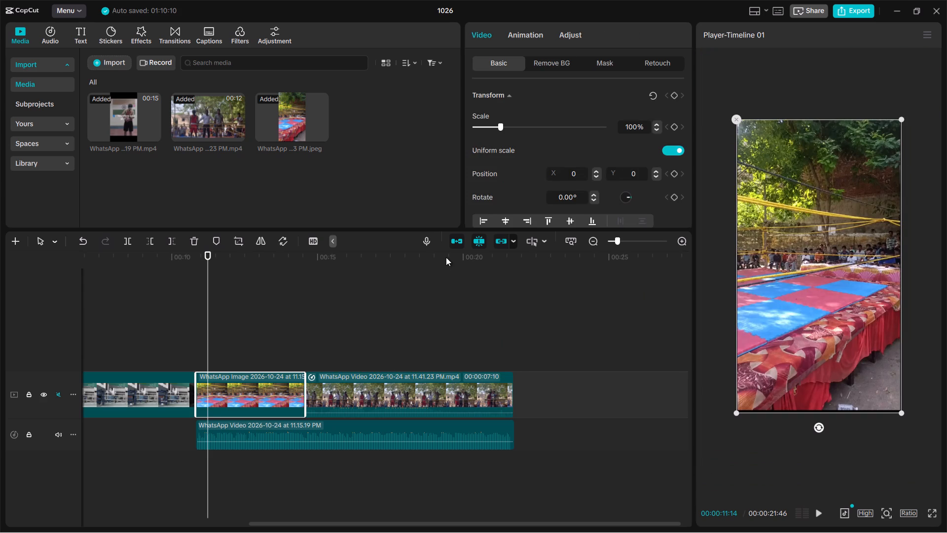
{"action": "left_click", "coordinate": [446, 257]}
{"action": "left_click", "coordinate": [799, 207]}
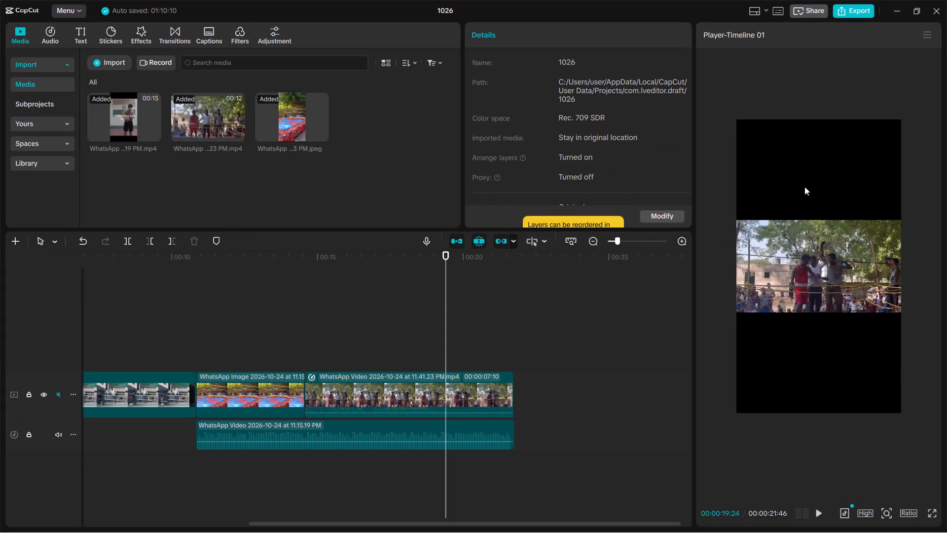
{"action": "double_click", "coordinate": [437, 403]}
{"action": "double_click", "coordinate": [254, 387]}
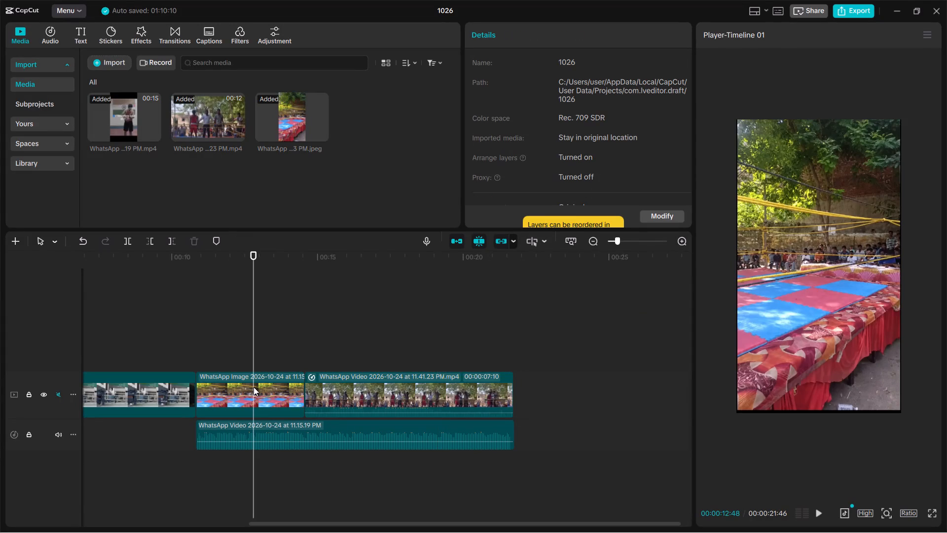
{"action": "left_click", "coordinate": [278, 387]}
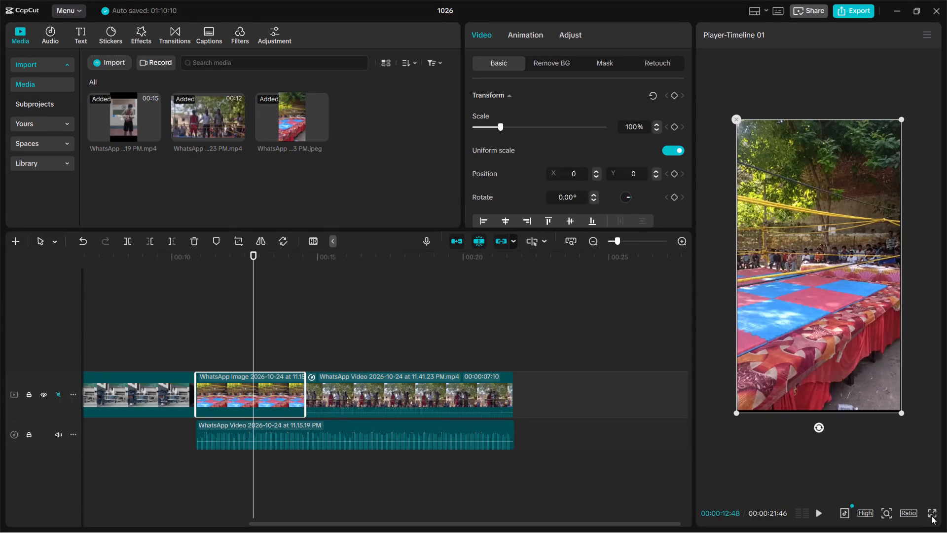
Set the project's aspect ratio to 9:16.
{"action": "double_click", "coordinate": [901, 515]}
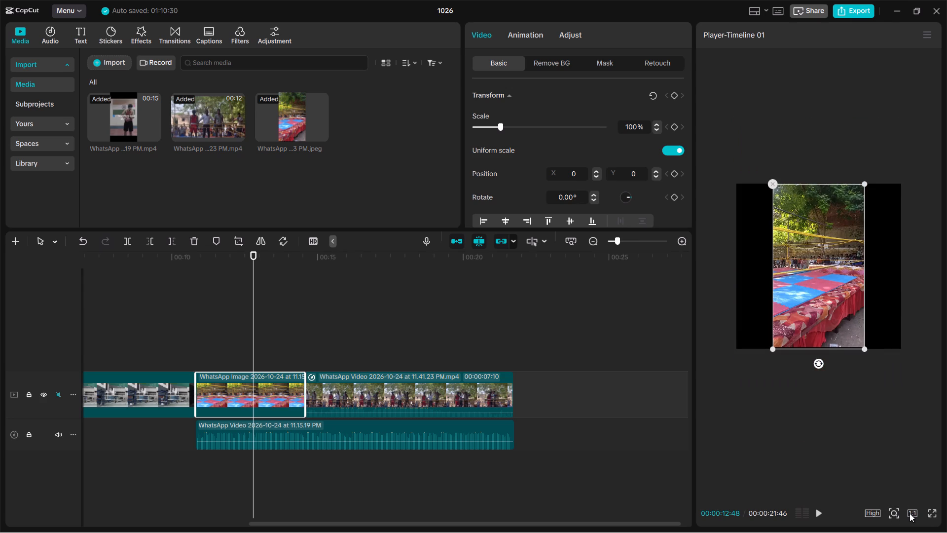
{"action": "double_click", "coordinate": [910, 513]}
{"action": "double_click", "coordinate": [910, 513]}
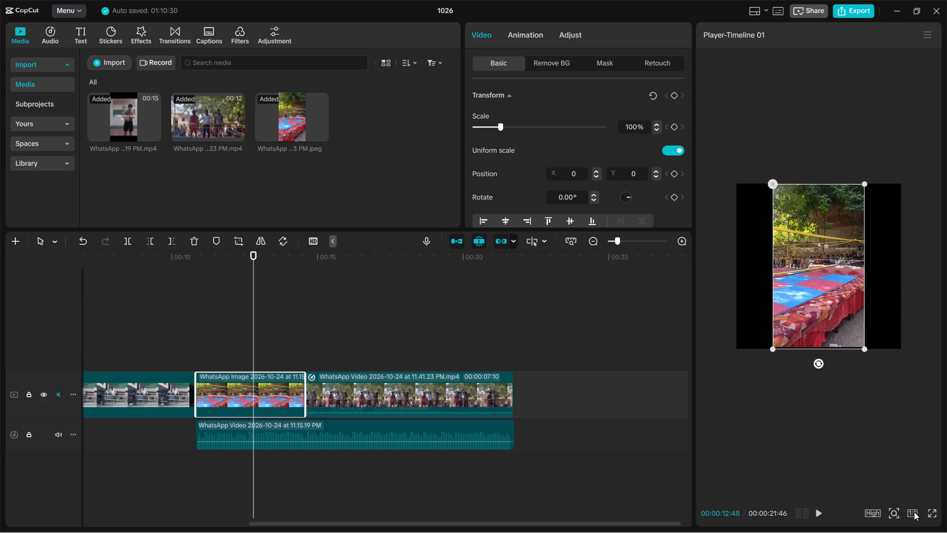
{"action": "double_click", "coordinate": [914, 512]}
{"action": "left_click", "coordinate": [914, 512]}
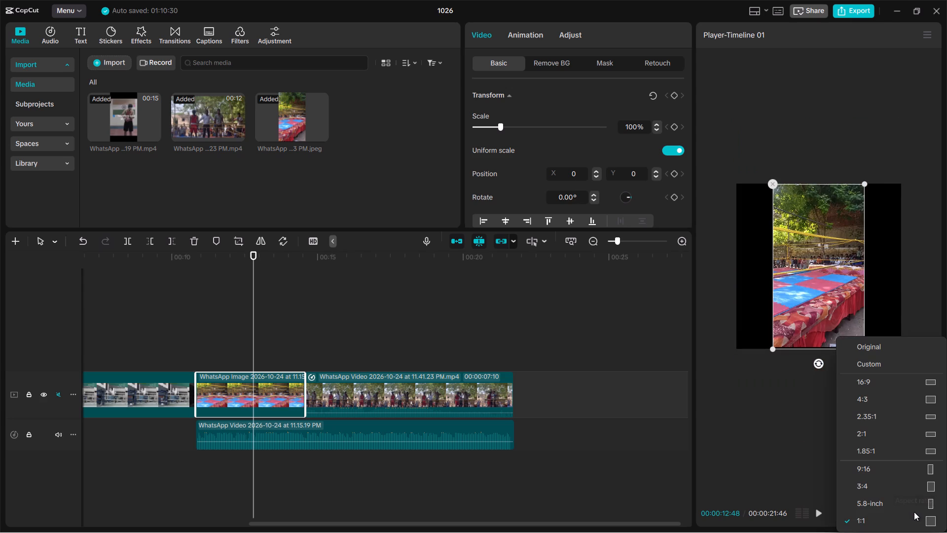
{"action": "double_click", "coordinate": [906, 471]}
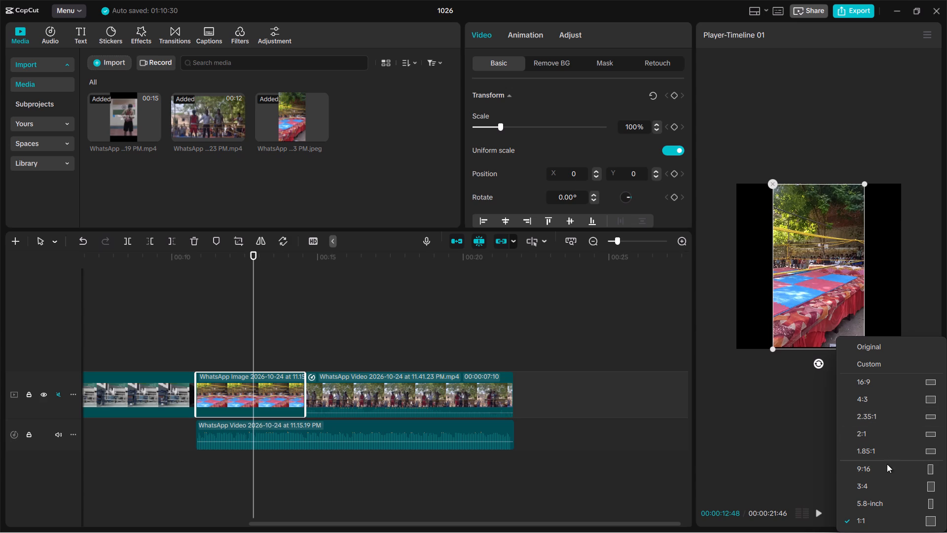
{"action": "double_click", "coordinate": [883, 469]}
{"action": "left_click", "coordinate": [865, 468]}
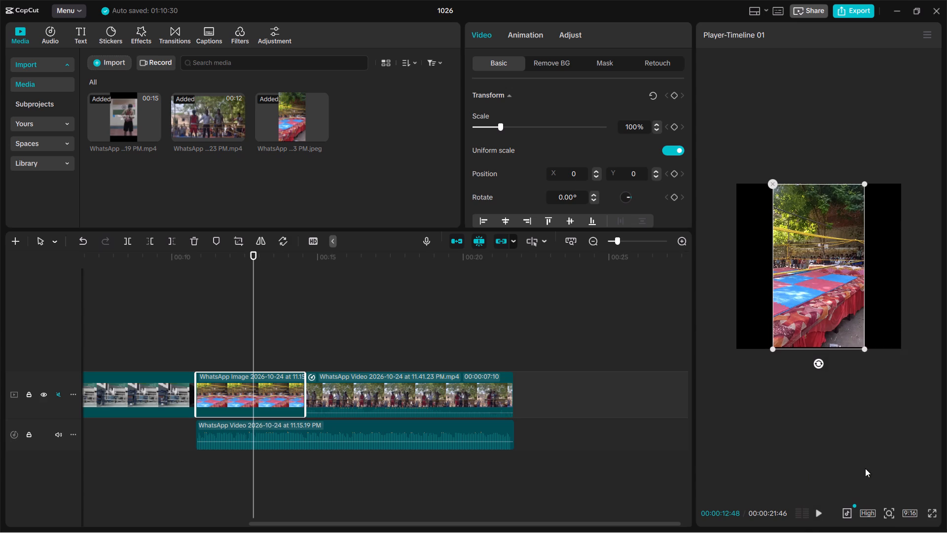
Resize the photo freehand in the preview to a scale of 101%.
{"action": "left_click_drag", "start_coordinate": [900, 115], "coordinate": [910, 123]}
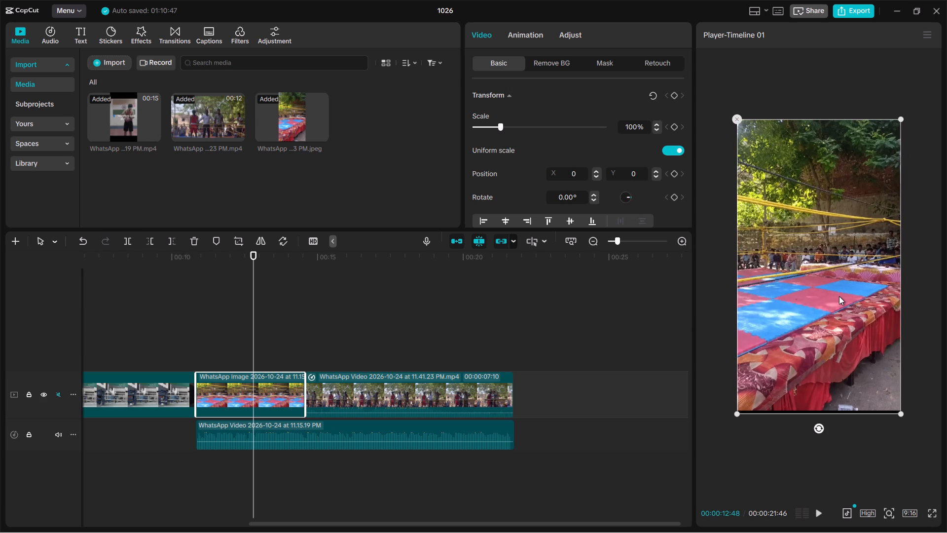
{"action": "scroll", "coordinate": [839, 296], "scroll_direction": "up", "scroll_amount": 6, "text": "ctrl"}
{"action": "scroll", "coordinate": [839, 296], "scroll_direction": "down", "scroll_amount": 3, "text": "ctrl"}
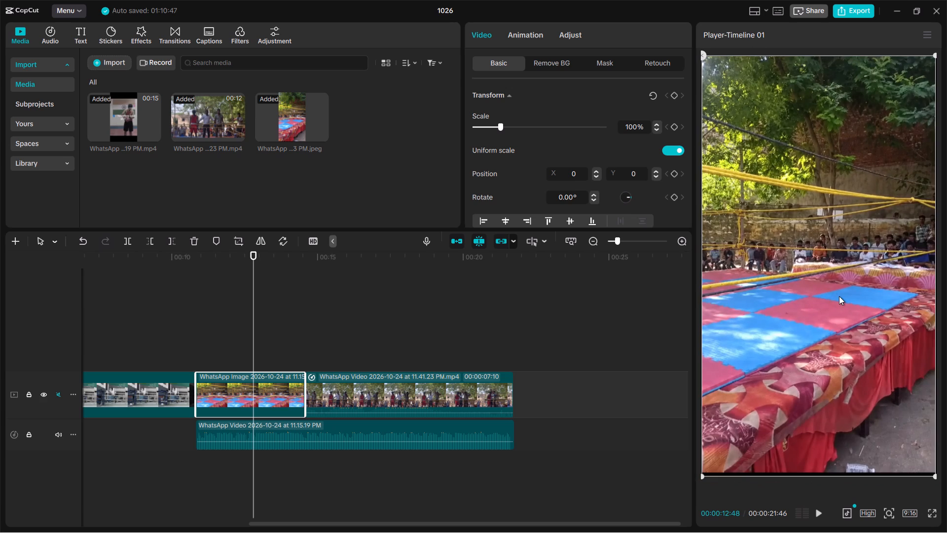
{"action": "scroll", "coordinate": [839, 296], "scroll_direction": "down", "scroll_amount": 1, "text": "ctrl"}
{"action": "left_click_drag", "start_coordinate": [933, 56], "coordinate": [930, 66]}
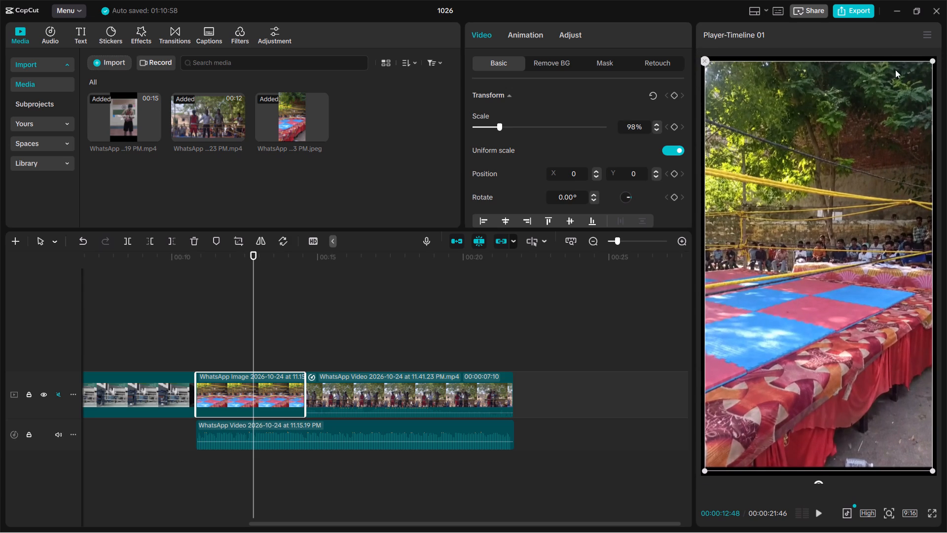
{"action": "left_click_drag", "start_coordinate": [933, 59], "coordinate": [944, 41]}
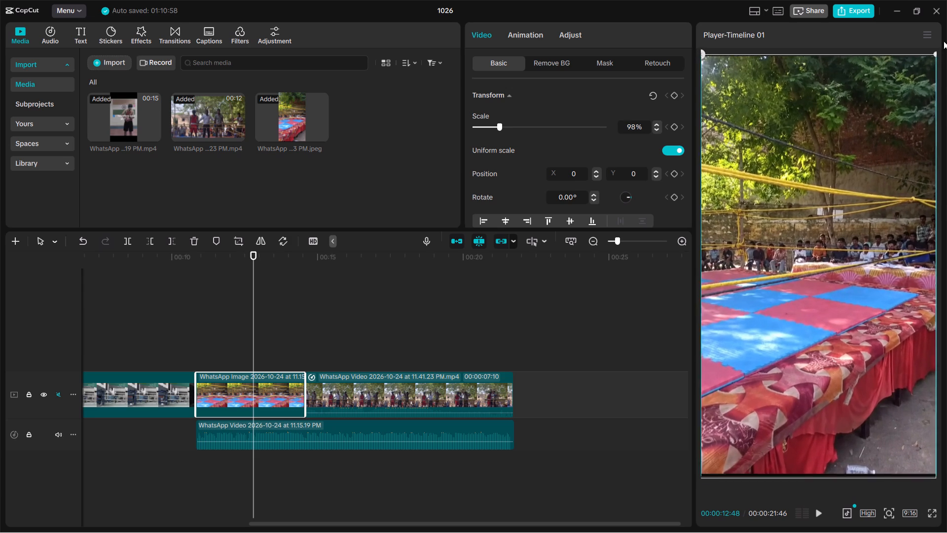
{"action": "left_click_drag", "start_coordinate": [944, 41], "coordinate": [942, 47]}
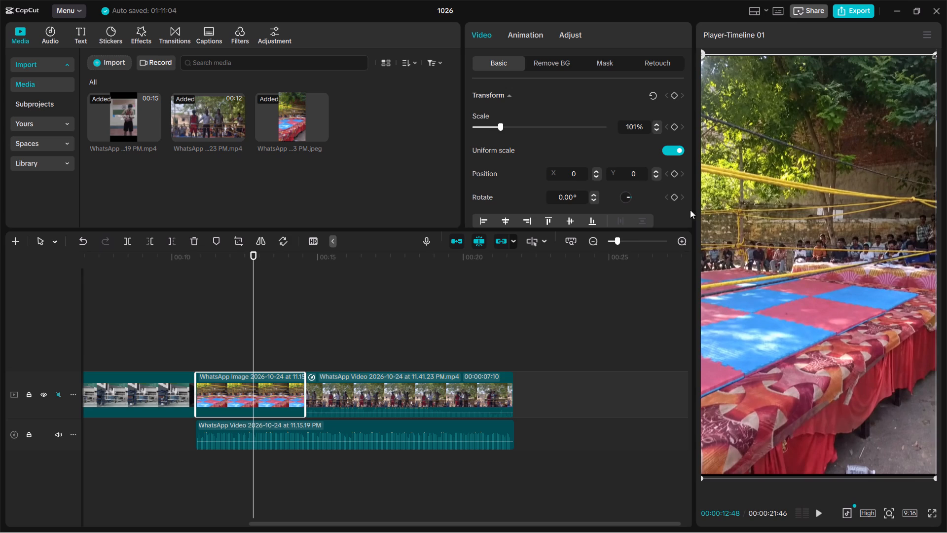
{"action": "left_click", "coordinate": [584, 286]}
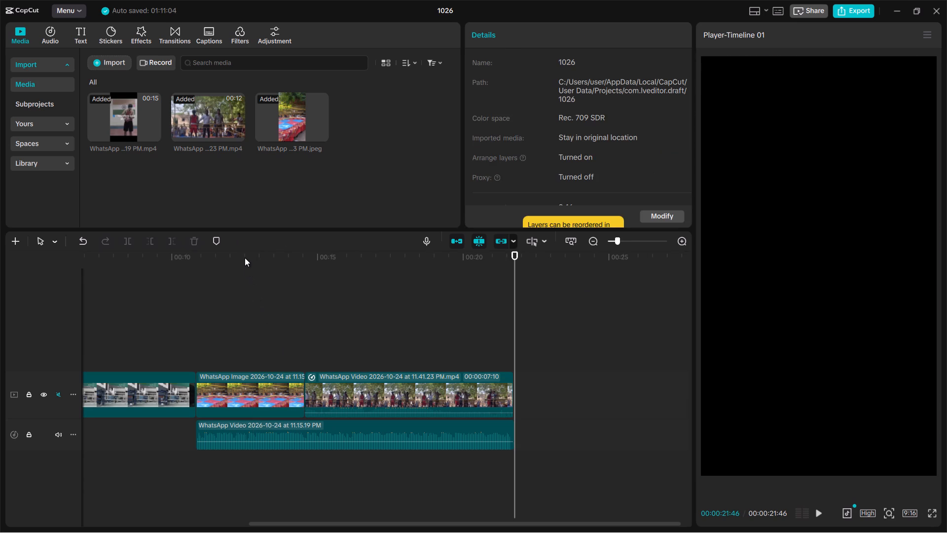
Return the playhead to the photo and shift the photo vertically to position Y -21, keeping X at 0.
{"action": "left_click", "coordinate": [245, 257]}
{"action": "left_click", "coordinate": [759, 254]}
{"action": "left_click_drag", "start_coordinate": [759, 254], "coordinate": [760, 273]}
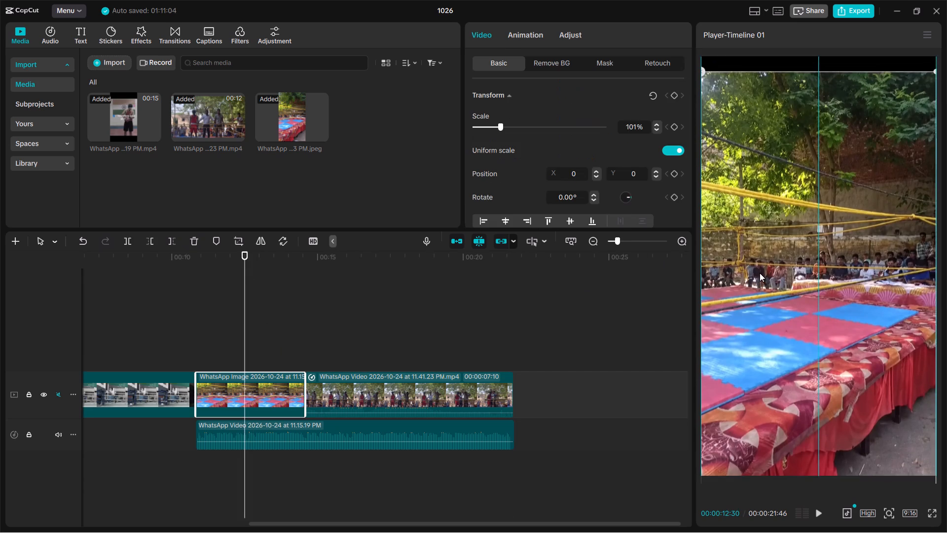
{"action": "left_click_drag", "start_coordinate": [760, 273], "coordinate": [760, 249]}
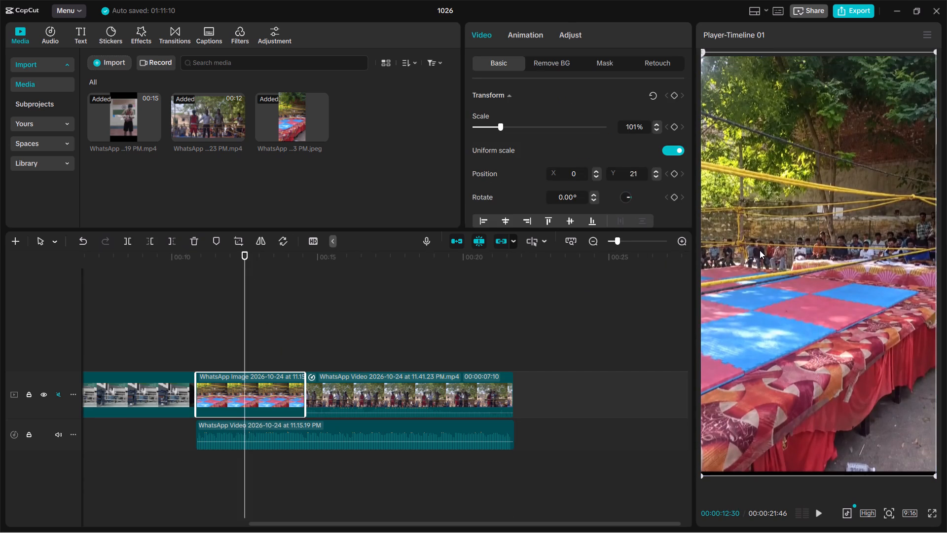
{"action": "left_click_drag", "start_coordinate": [786, 253], "coordinate": [789, 268]}
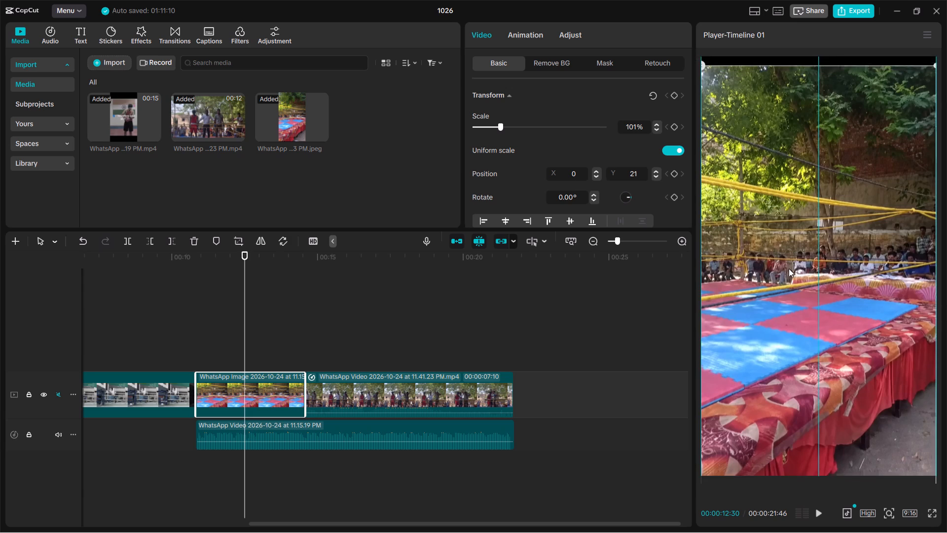
{"action": "left_click_drag", "start_coordinate": [789, 268], "coordinate": [785, 260]}
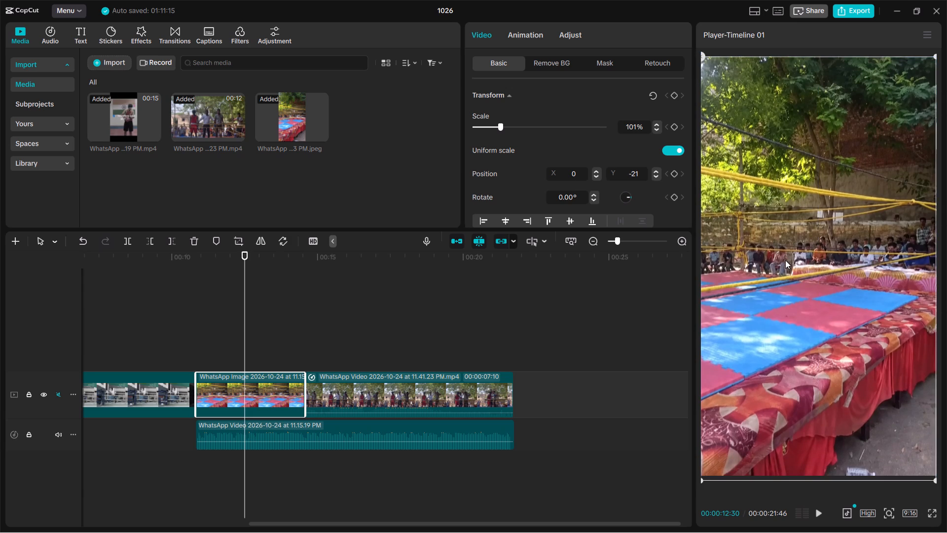
Enlarge the photo to a scale of 110% so it extends past all edges of the vertical frame.
{"action": "scroll", "coordinate": [839, 173], "scroll_direction": "down", "scroll_amount": 3, "text": "ctrl"}
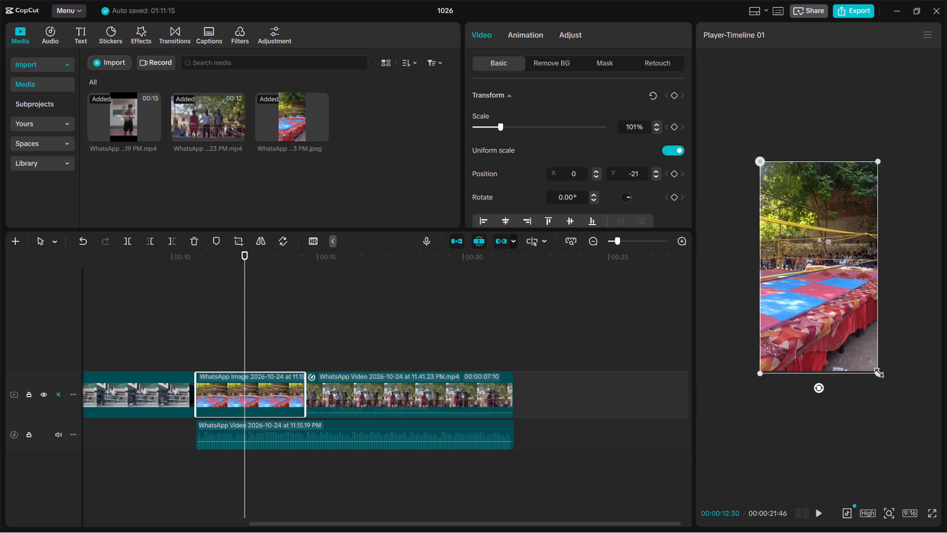
{"action": "left_click_drag", "start_coordinate": [875, 371], "coordinate": [885, 383]}
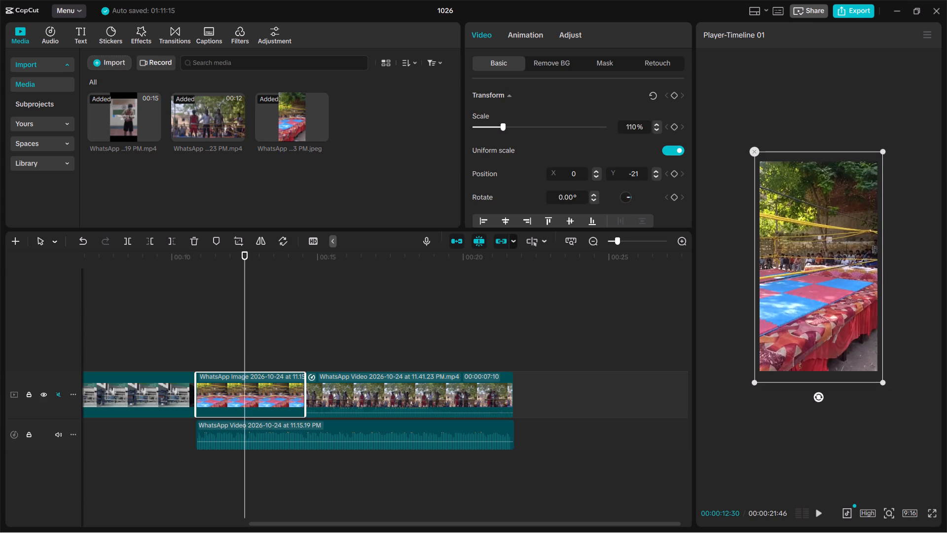
{"action": "left_click", "coordinate": [798, 457]}
Add a default text clip on a track above the photo, starting with the photo and stretched to end with it.
{"action": "scroll", "coordinate": [216, 331], "scroll_direction": "right", "scroll_amount": 2}
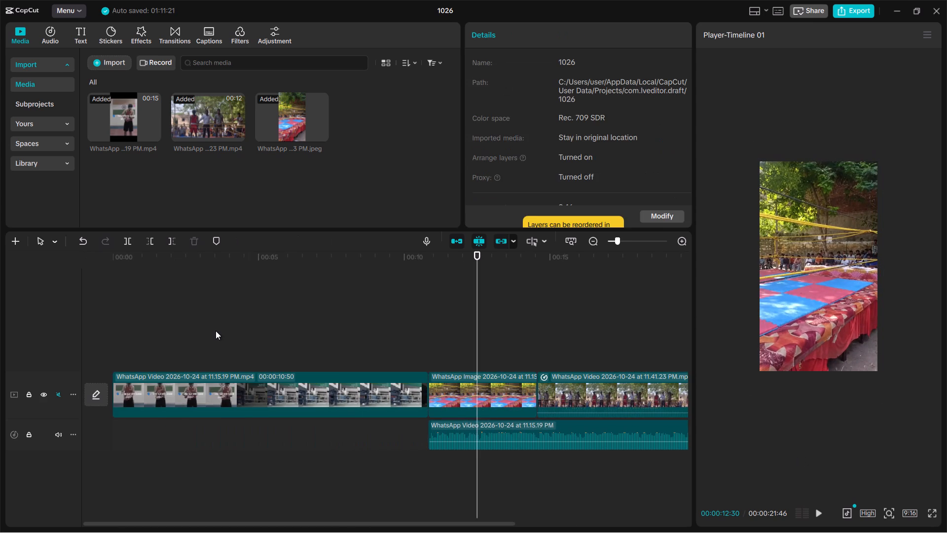
{"action": "left_click", "coordinate": [124, 262]}
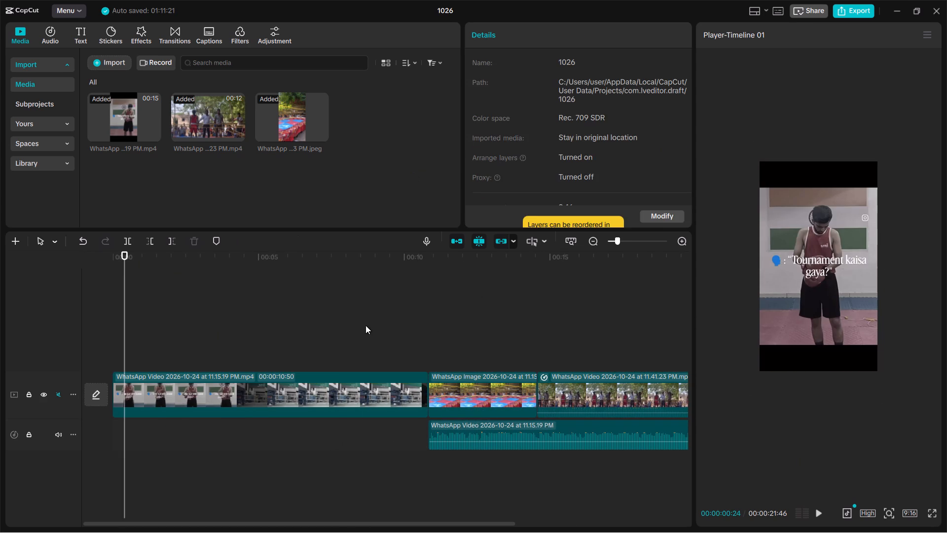
{"action": "left_click", "coordinate": [81, 34]}
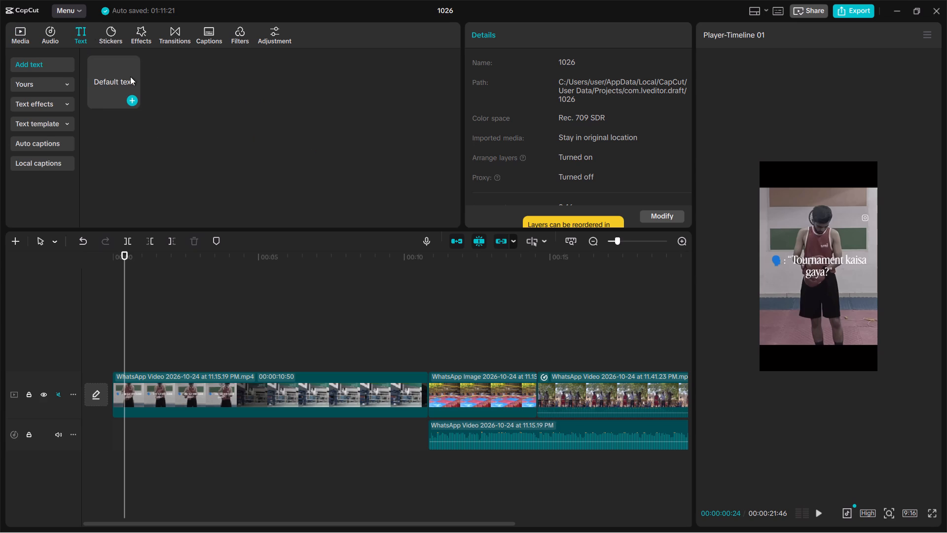
{"action": "left_click", "coordinate": [130, 76]}
{"action": "left_click_drag", "start_coordinate": [117, 75], "coordinate": [443, 344]}
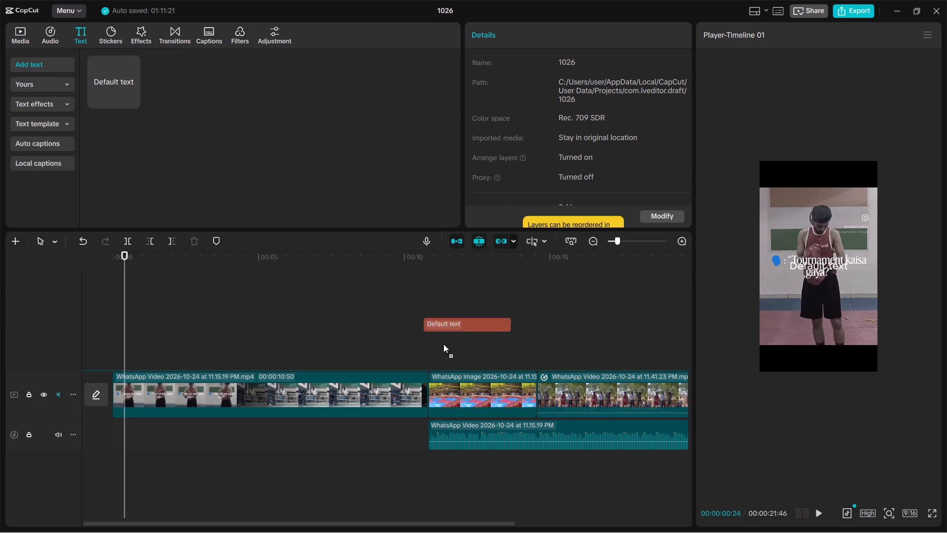
{"action": "left_click_drag", "start_coordinate": [443, 344], "coordinate": [431, 353]}
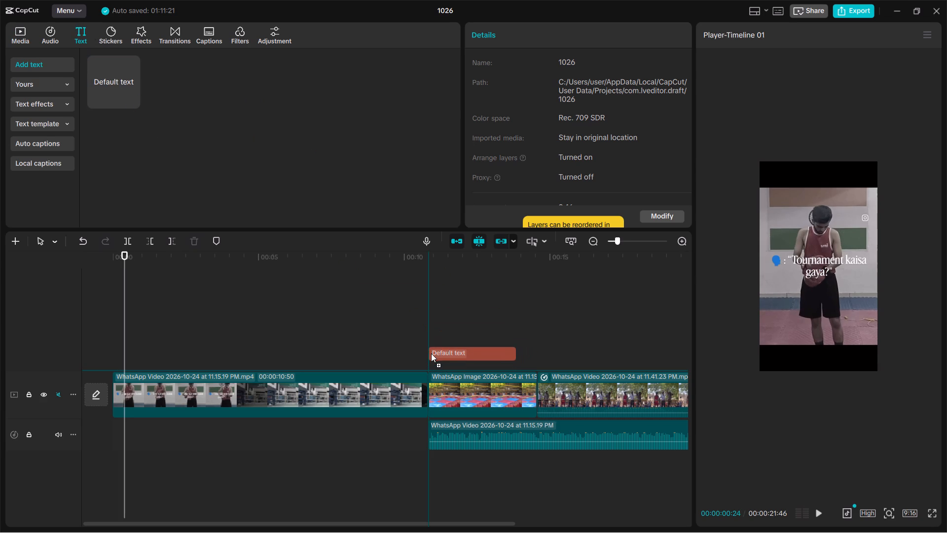
{"action": "left_click_drag", "start_coordinate": [431, 353], "coordinate": [431, 357]}
{"action": "left_click", "coordinate": [487, 362]}
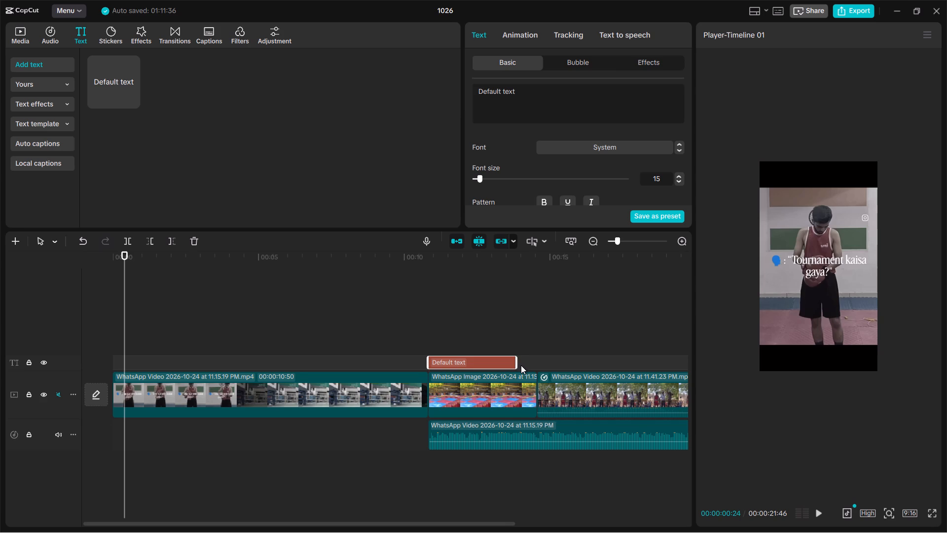
{"action": "left_click_drag", "start_coordinate": [515, 356], "coordinate": [535, 372]}
Replace the new text clip's default wording with the speaking-head emoji.
{"action": "left_click_drag", "start_coordinate": [528, 88], "coordinate": [457, 96]}
{"action": "left_click_drag", "start_coordinate": [525, 95], "coordinate": [516, 94]}
{"action": "left_click_drag", "start_coordinate": [516, 94], "coordinate": [464, 91]}
{"action": "key", "text": "super+period"}
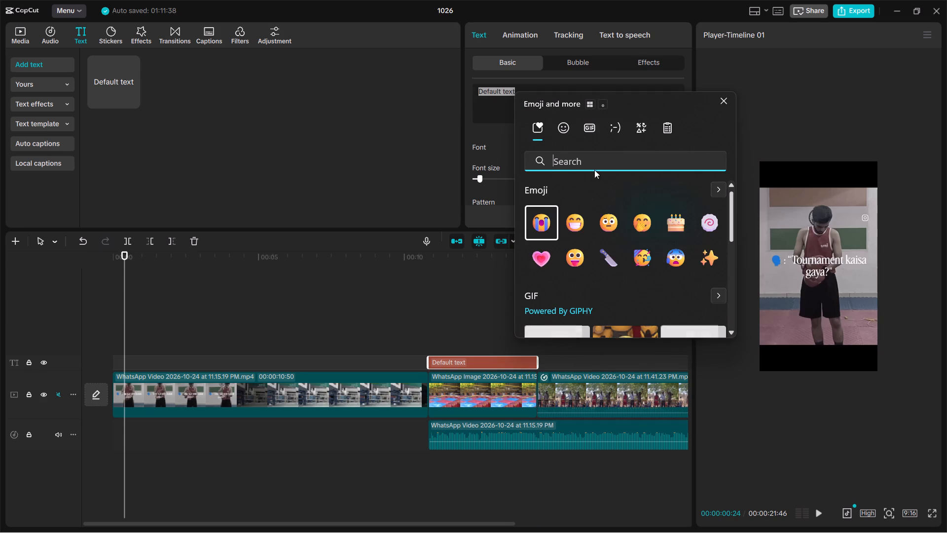
{"action": "left_click", "coordinate": [568, 130]}
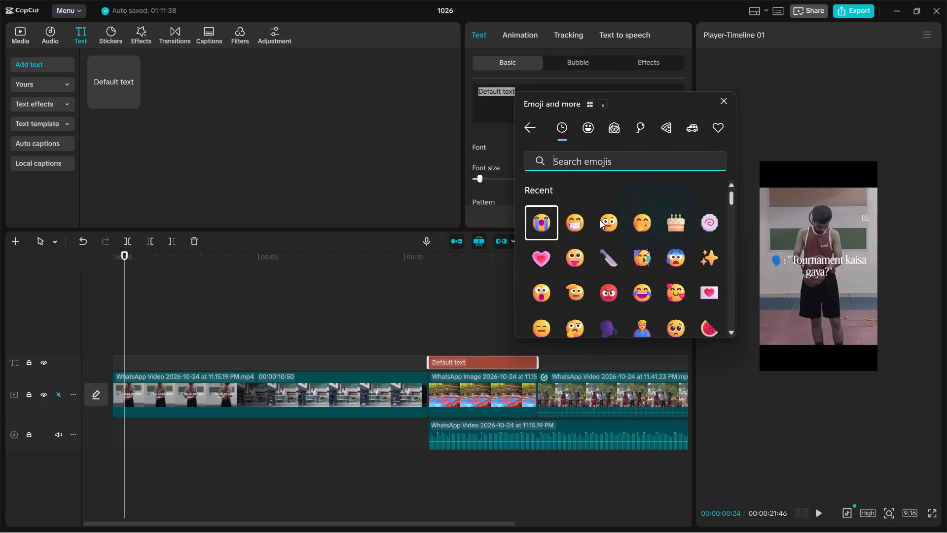
{"action": "scroll", "coordinate": [600, 220], "scroll_direction": "down", "scroll_amount": 1}
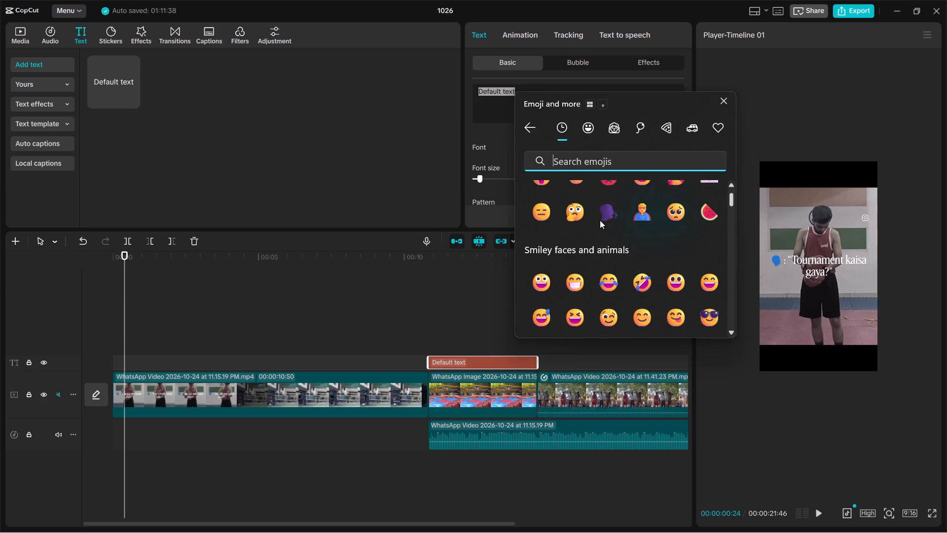
{"action": "scroll", "coordinate": [600, 220], "scroll_direction": "down", "scroll_amount": 1}
{"action": "left_click", "coordinate": [609, 201]}
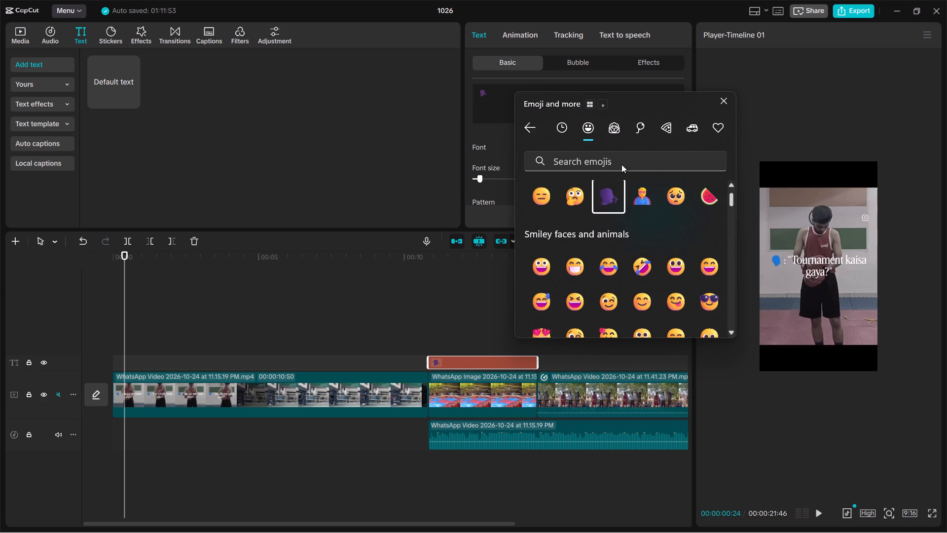
{"action": "left_click", "coordinate": [720, 102]}
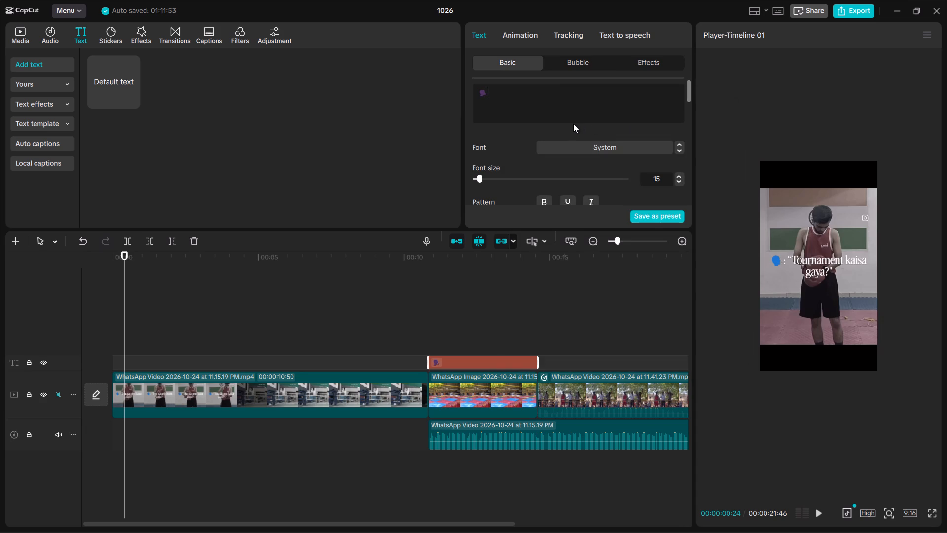
Complete the caption after the speaking-head emoji with a colon and the quoted line :"Tournament kaisa gaya?".
{"action": "key", "text": "semicolon"}
{"action": "key", "text": "BackSpace"}
{"action": "key", "text": "shift+colon"}
{"action": "type", "text": "\"\""}
{"action": "key", "text": "Left"}
{"action": "key", "text": "shift+t"}
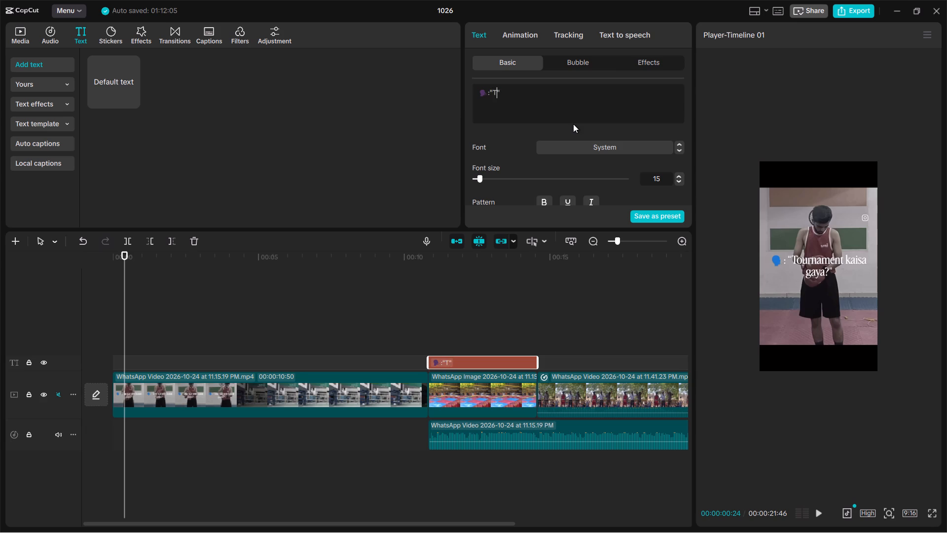
{"action": "key", "text": "o"}
{"action": "type", "text": "ur"}
{"action": "key", "text": "a"}
{"action": "key", "text": "BackSpace"}
{"action": "type", "text": "na"}
{"action": "type", "text": "ment"}
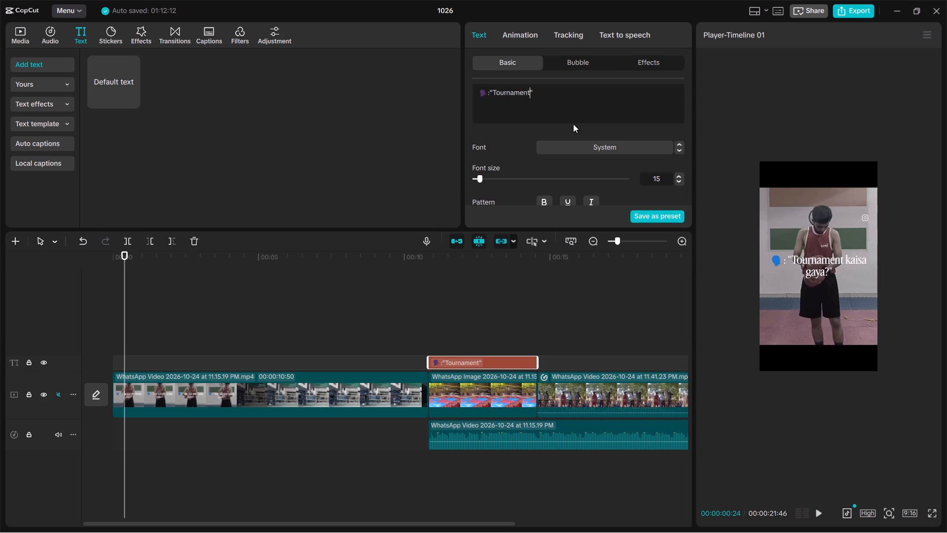
{"action": "key", "text": "space"}
{"action": "type", "text": "kaisa"}
{"action": "key", "text": "space"}
{"action": "type", "text": "agya"}
{"action": "key", "text": "BackSpace"}
{"action": "key", "text": "BackSpace"}
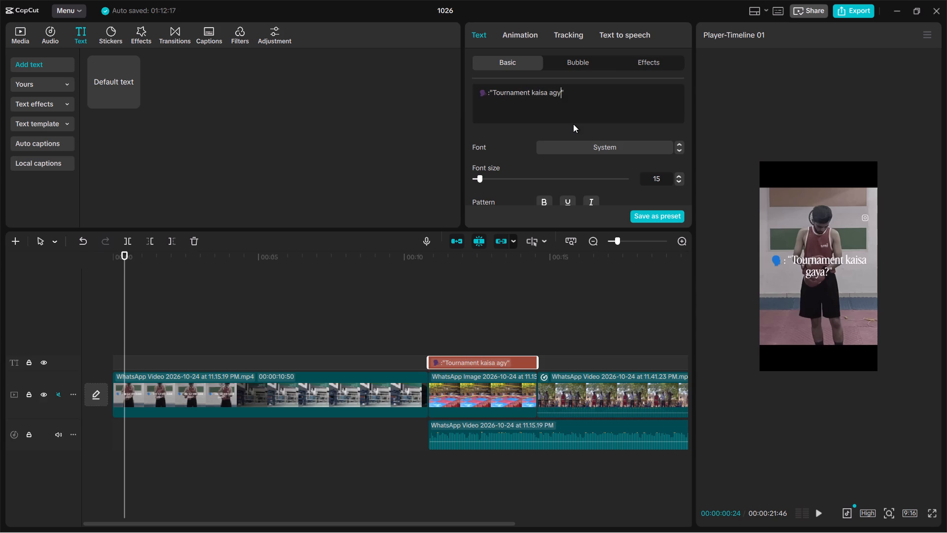
{"action": "key", "text": "BackSpace"}
{"action": "key", "text": "BackSpace"}
{"action": "type", "text": "gaya"}
{"action": "key", "text": "shift+question"}
Move the playhead onto the photo at about 12 seconds and enlarge the caption's font size to 51.
{"action": "left_click", "coordinate": [467, 259]}
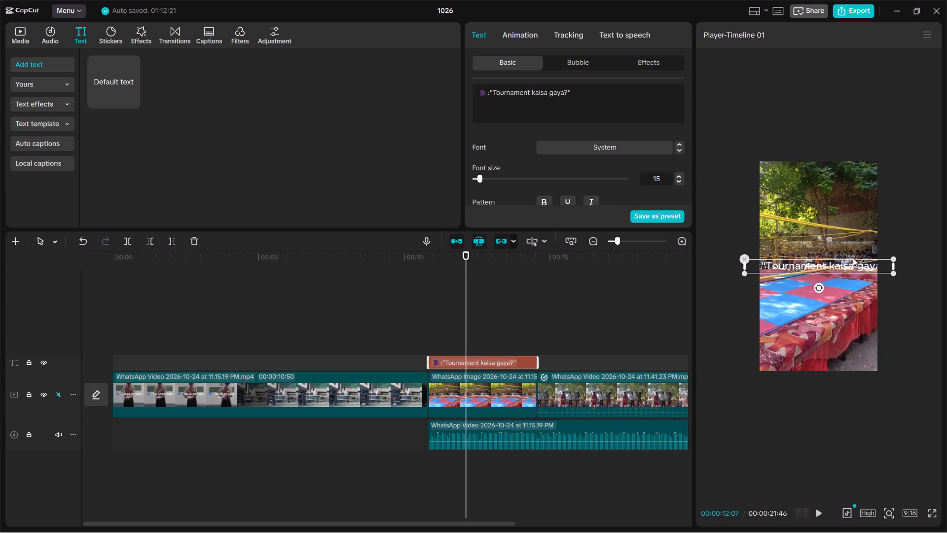
{"action": "scroll", "coordinate": [849, 226], "scroll_direction": "up", "scroll_amount": 3, "text": "ctrl"}
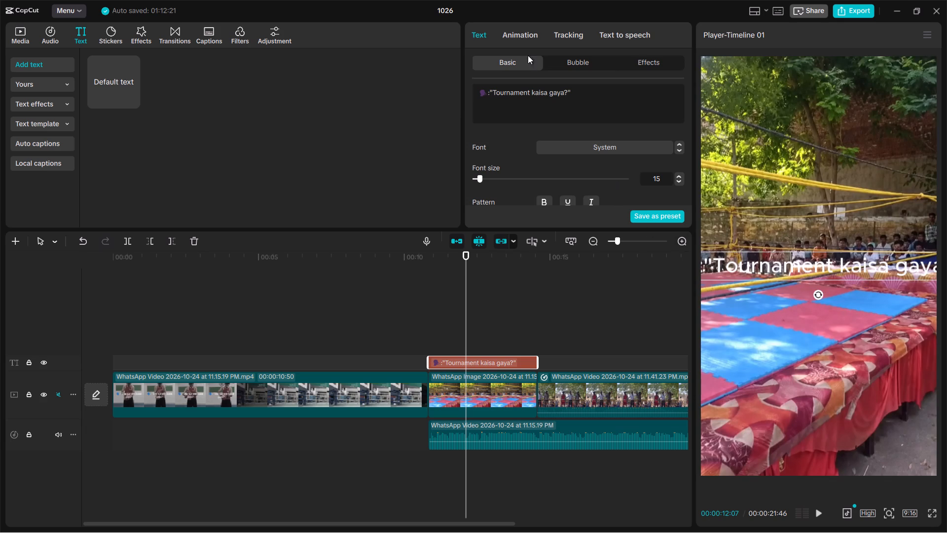
{"action": "scroll", "coordinate": [549, 104], "scroll_direction": "down", "scroll_amount": 1}
{"action": "left_click_drag", "start_coordinate": [479, 179], "coordinate": [498, 175]}
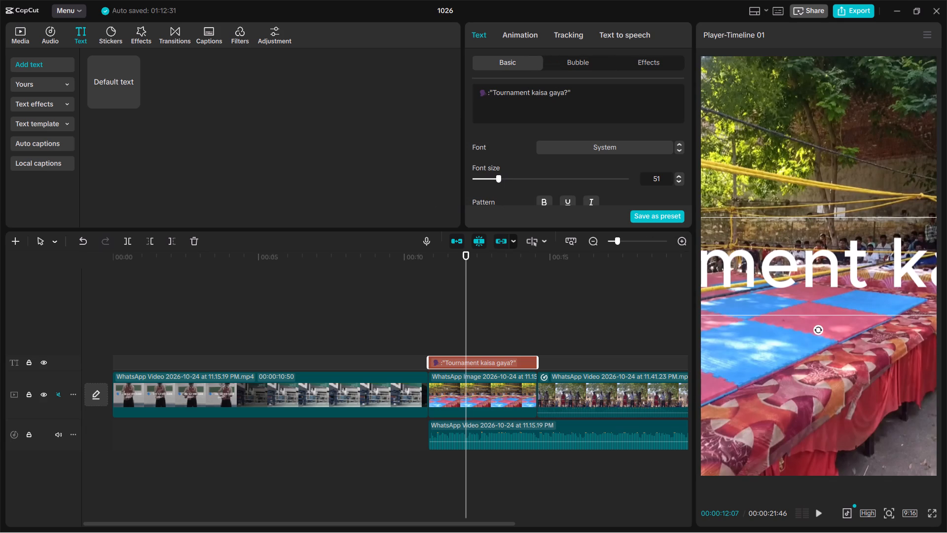
Break the caption into two lines after "Tournament", so that "kaisa gaya?" starts the second line.
{"action": "left_click", "coordinate": [531, 94]}
{"action": "key", "text": "Return"}
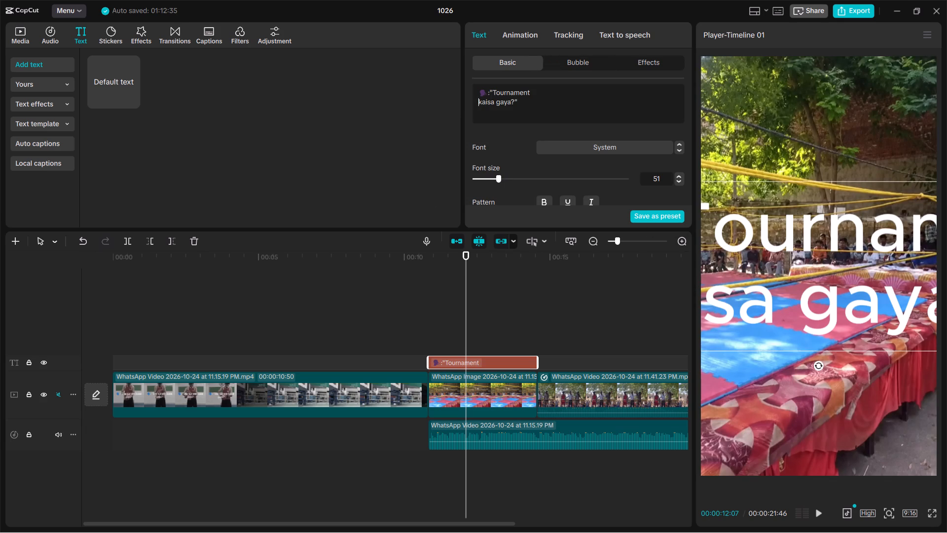
Open the list of available fonts for the caption.
{"action": "scroll", "coordinate": [514, 170], "scroll_direction": "down", "scroll_amount": 1}
{"action": "scroll", "coordinate": [548, 176], "scroll_direction": "up", "scroll_amount": 2}
{"action": "left_click", "coordinate": [586, 146]}
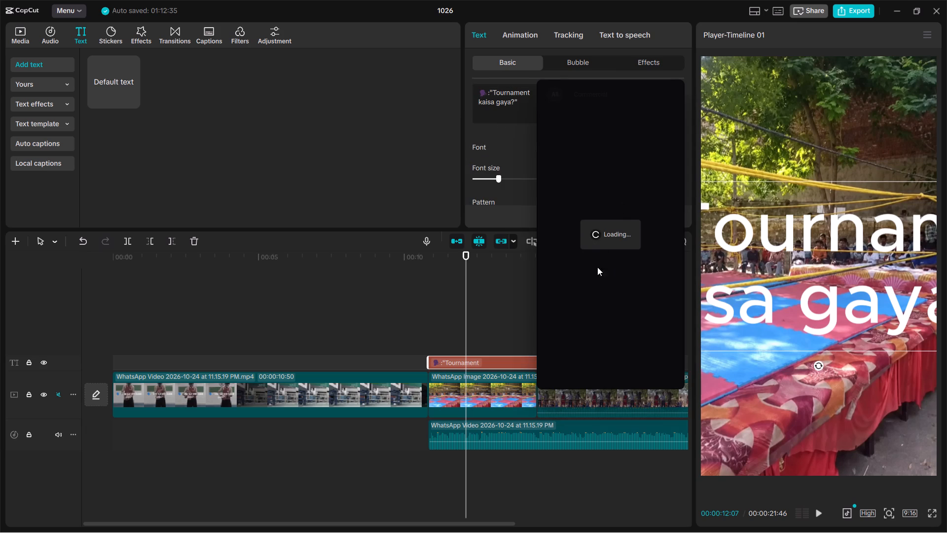
Switch from CapCut to the Google Chrome window with the download history.
{"action": "key", "text": "alt+Tab"}
{"action": "key", "text": "alt+Tab"}
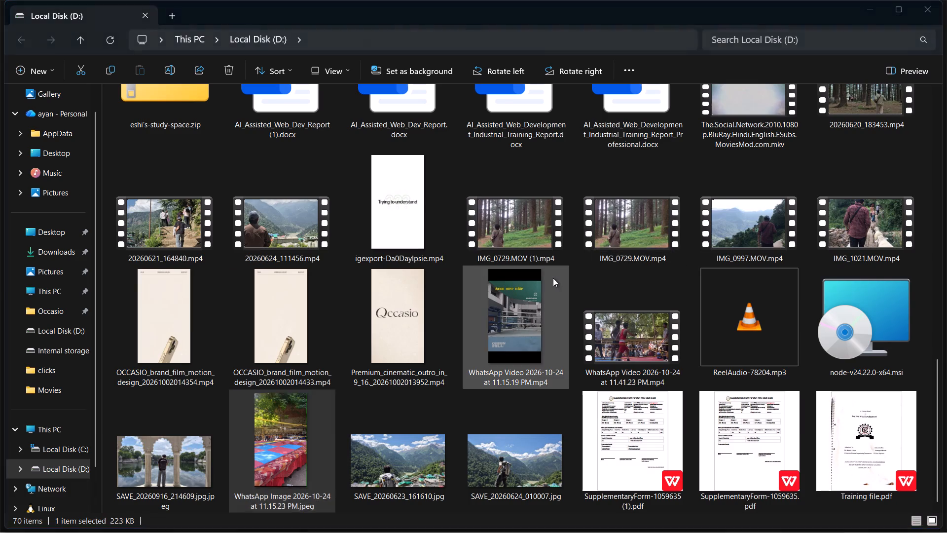
{"action": "key", "text": "alt+Tab"}
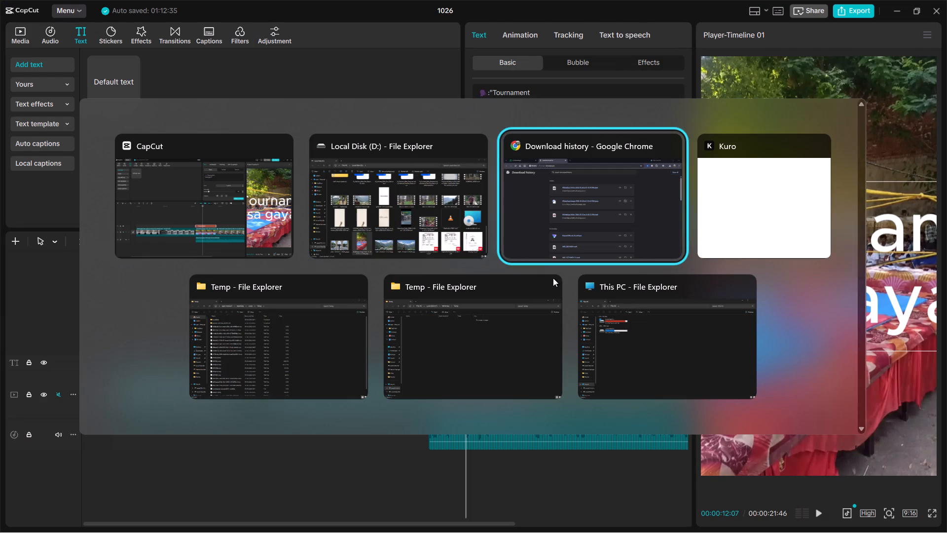
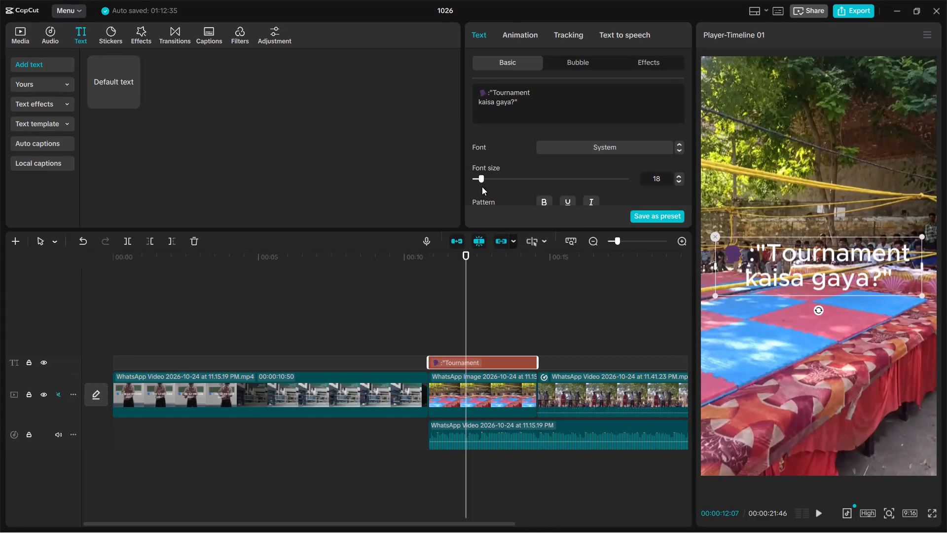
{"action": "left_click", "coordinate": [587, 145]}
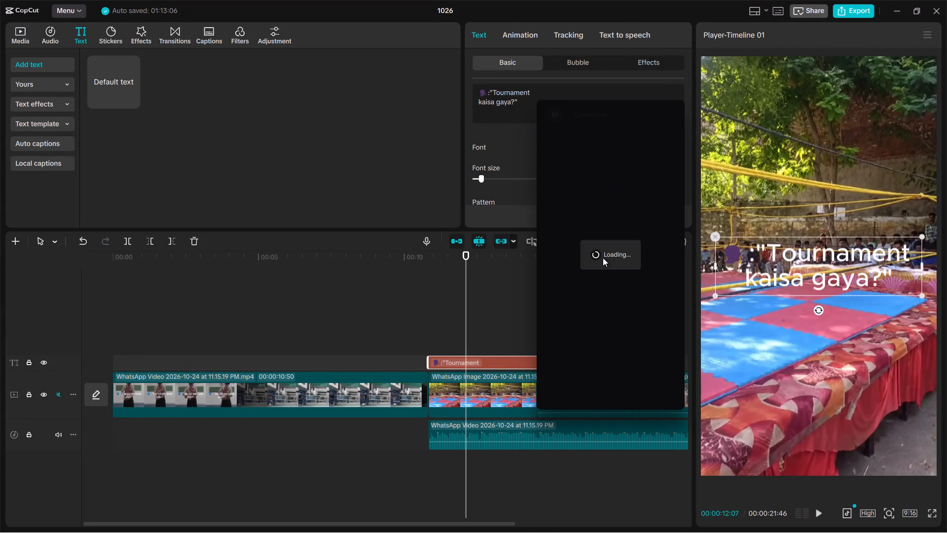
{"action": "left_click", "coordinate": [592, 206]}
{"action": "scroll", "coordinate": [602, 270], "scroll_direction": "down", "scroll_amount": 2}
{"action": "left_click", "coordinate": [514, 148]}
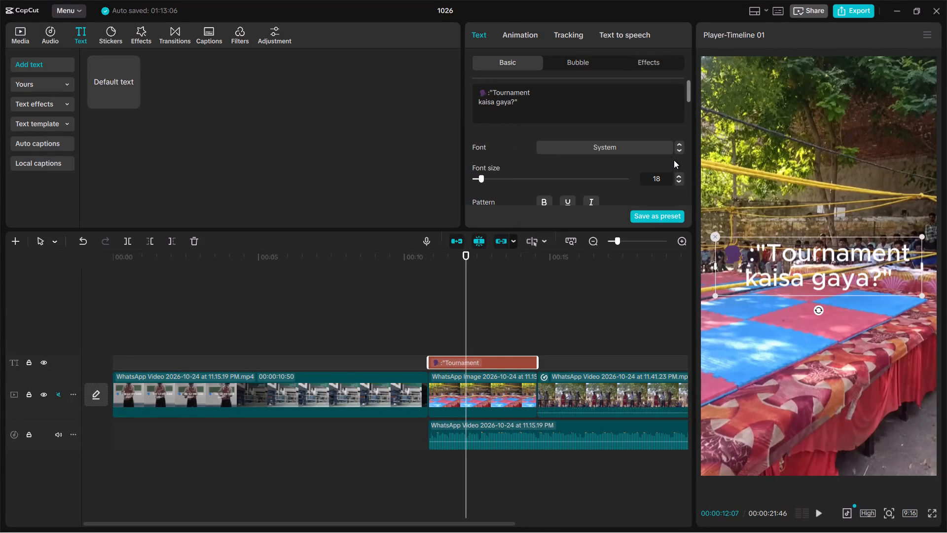
Go through the available fonts for the caption one by one and settle on Cambria Bold.
{"action": "left_click", "coordinate": [680, 151]}
{"action": "left_click", "coordinate": [680, 151]}
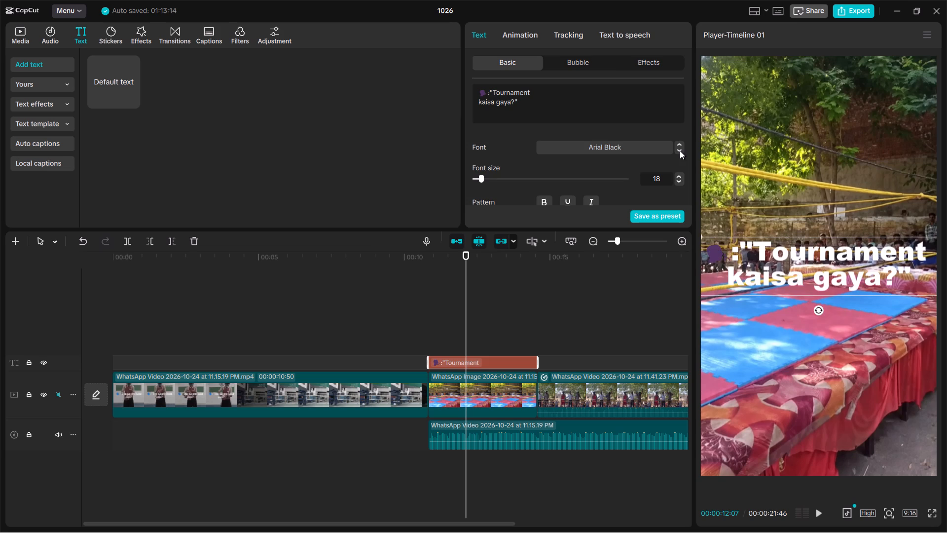
{"action": "left_click", "coordinate": [680, 151]}
{"action": "left_click", "coordinate": [680, 151]}
{"action": "left_click", "coordinate": [680, 151]}
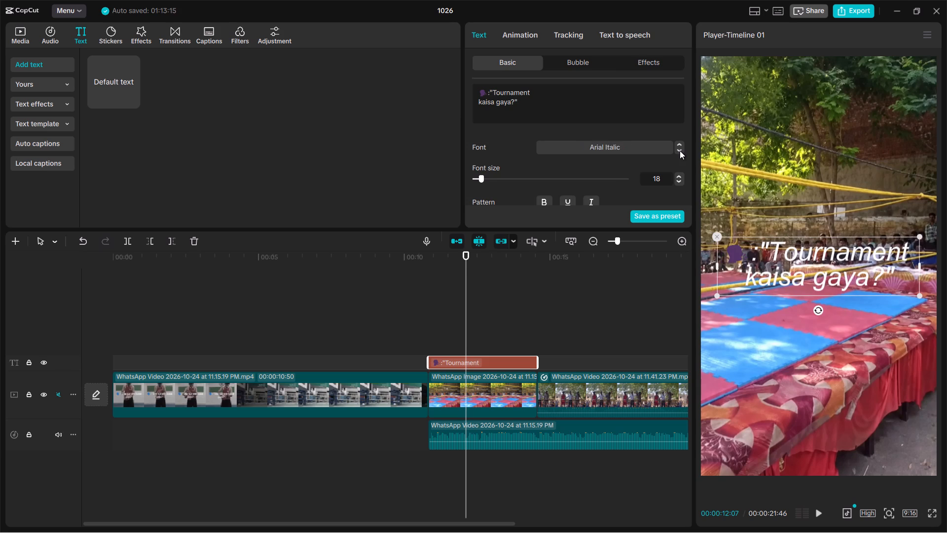
{"action": "left_click", "coordinate": [680, 151]}
{"action": "left_click", "coordinate": [680, 151]}
{"action": "left_click", "coordinate": [680, 151]}
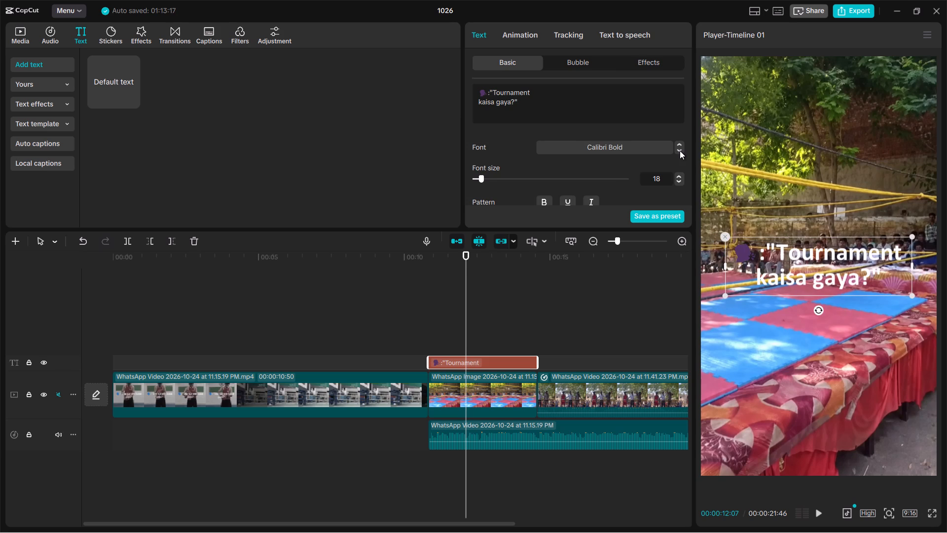
{"action": "left_click", "coordinate": [680, 151]}
{"action": "left_click", "coordinate": [680, 151]}
{"action": "left_click", "coordinate": [680, 151]}
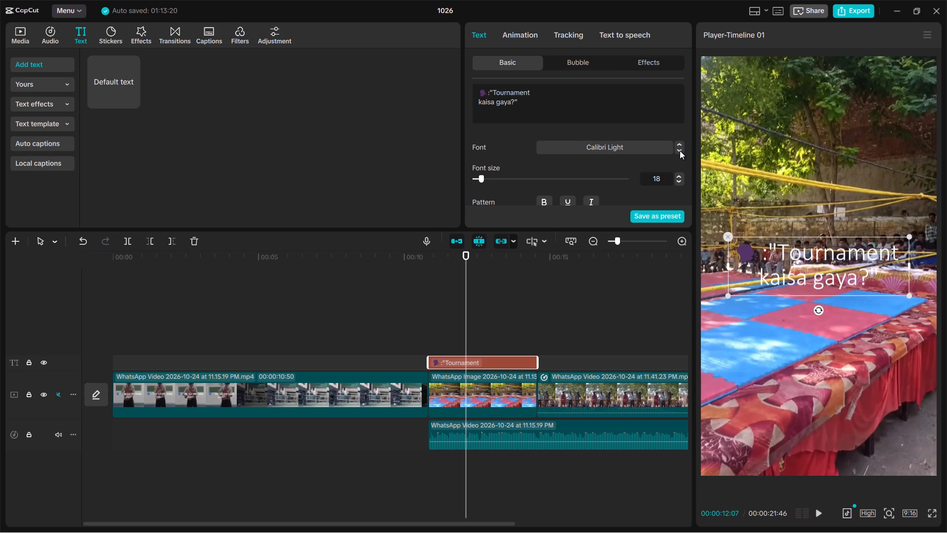
{"action": "left_click", "coordinate": [680, 151]}
{"action": "left_click", "coordinate": [680, 151]}
{"action": "left_click", "coordinate": [680, 151]}
{"action": "left_click", "coordinate": [680, 151]}
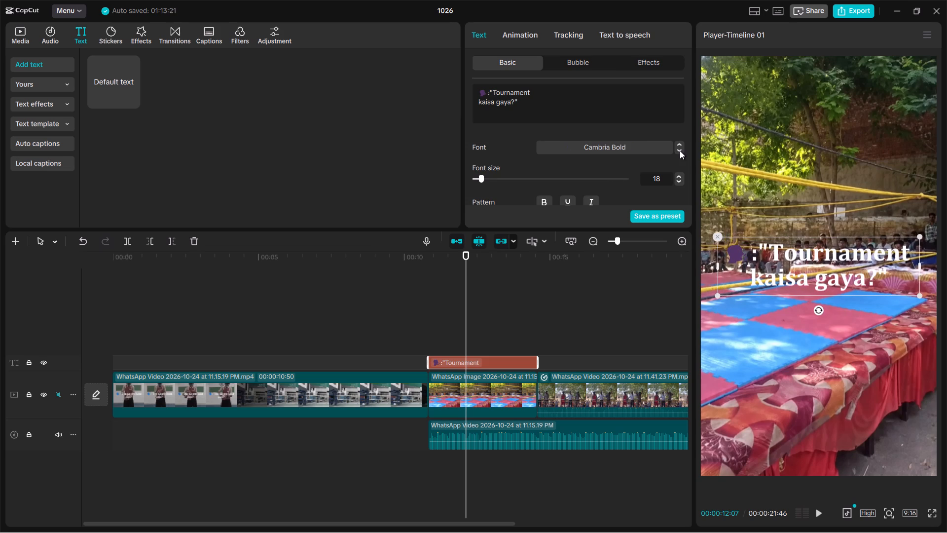
{"action": "left_click", "coordinate": [680, 143]}
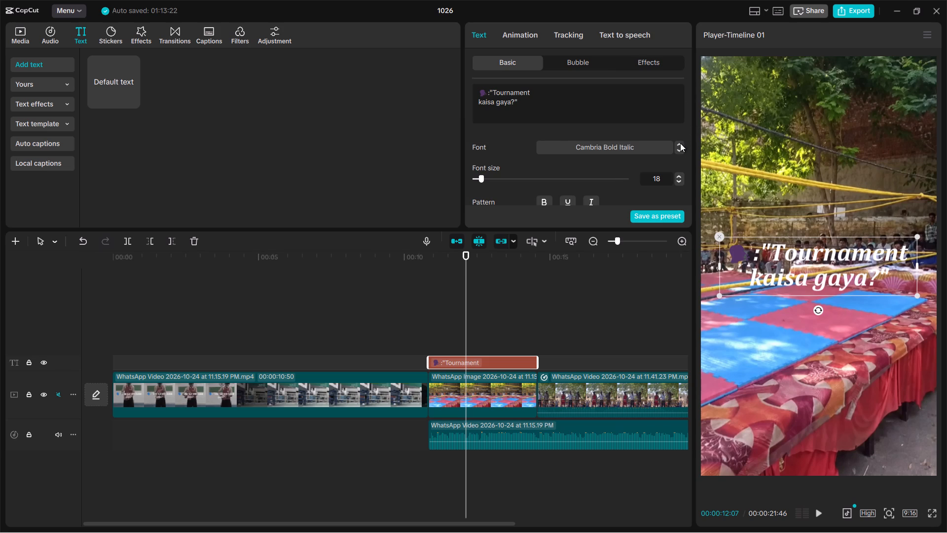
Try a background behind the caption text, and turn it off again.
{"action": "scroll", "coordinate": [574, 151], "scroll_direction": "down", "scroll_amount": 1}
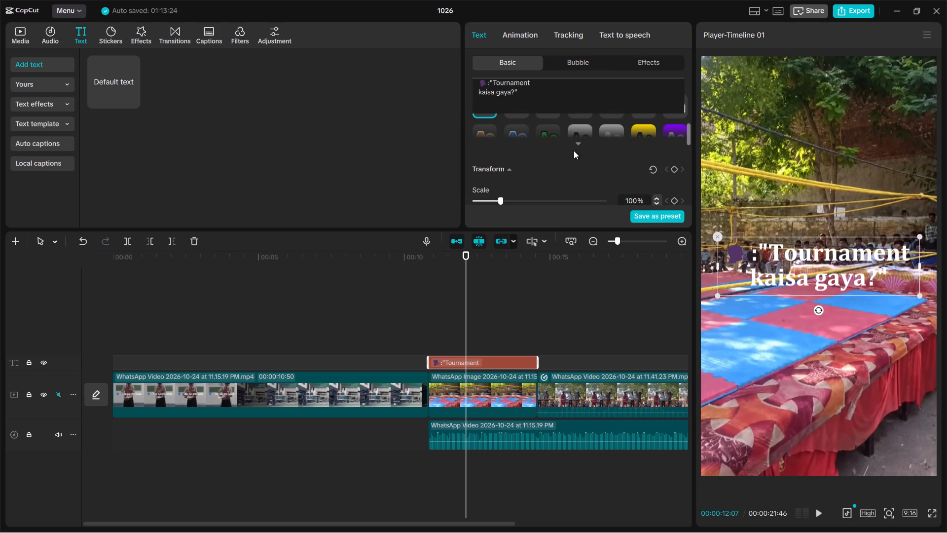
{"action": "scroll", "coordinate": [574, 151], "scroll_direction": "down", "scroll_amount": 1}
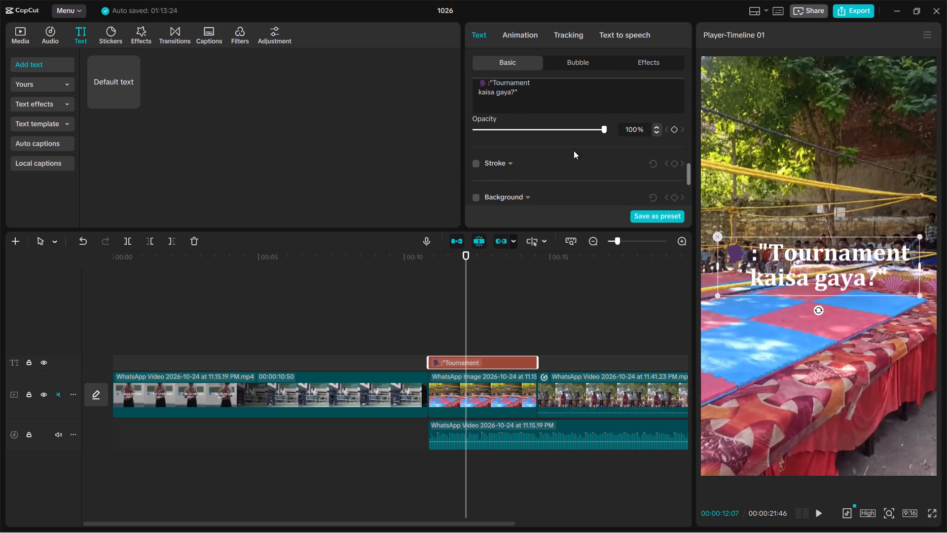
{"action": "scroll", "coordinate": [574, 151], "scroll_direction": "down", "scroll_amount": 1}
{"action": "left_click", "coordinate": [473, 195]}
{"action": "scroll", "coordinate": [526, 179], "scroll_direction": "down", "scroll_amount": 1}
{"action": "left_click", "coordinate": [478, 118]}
Add a shadow to the caption text and set the shadow's blurriness to 24%.
{"action": "scroll", "coordinate": [514, 155], "scroll_direction": "down", "scroll_amount": 1}
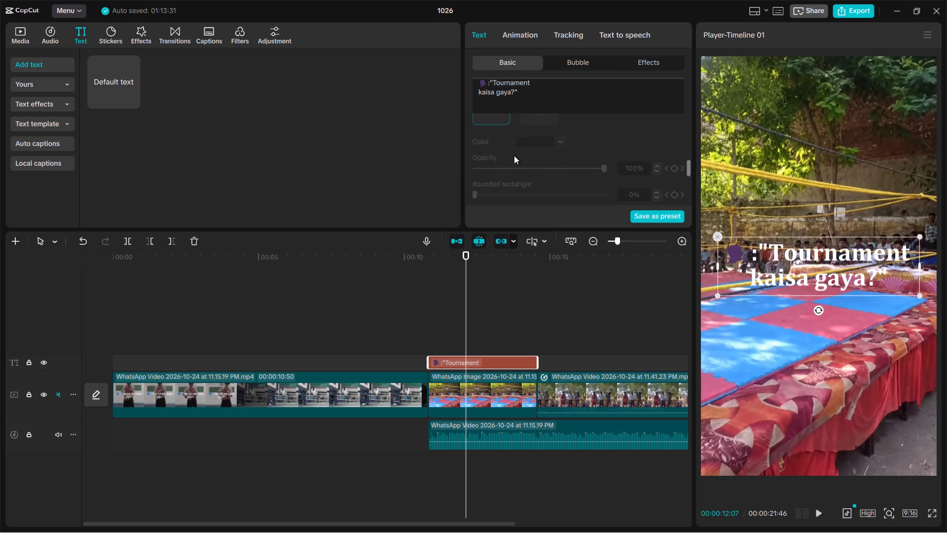
{"action": "scroll", "coordinate": [514, 155], "scroll_direction": "down", "scroll_amount": 1}
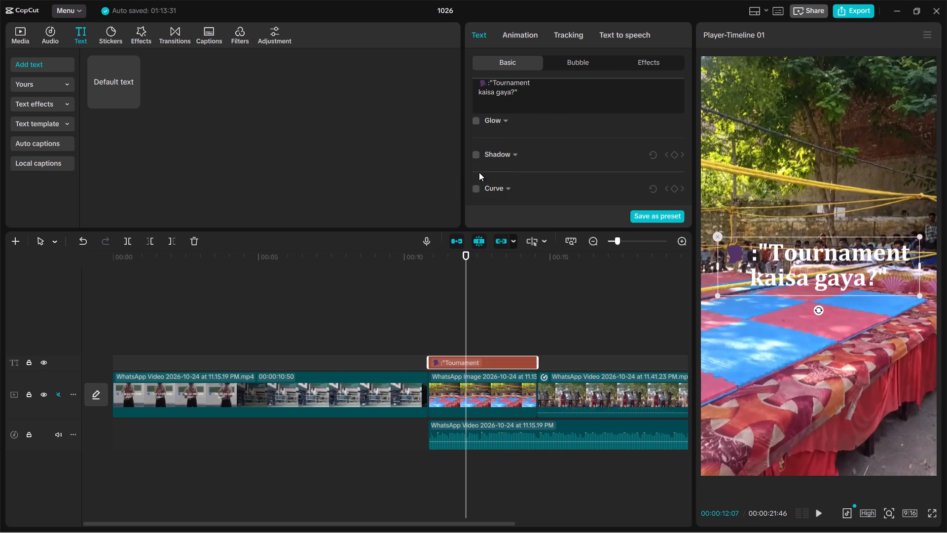
{"action": "left_click", "coordinate": [474, 158]}
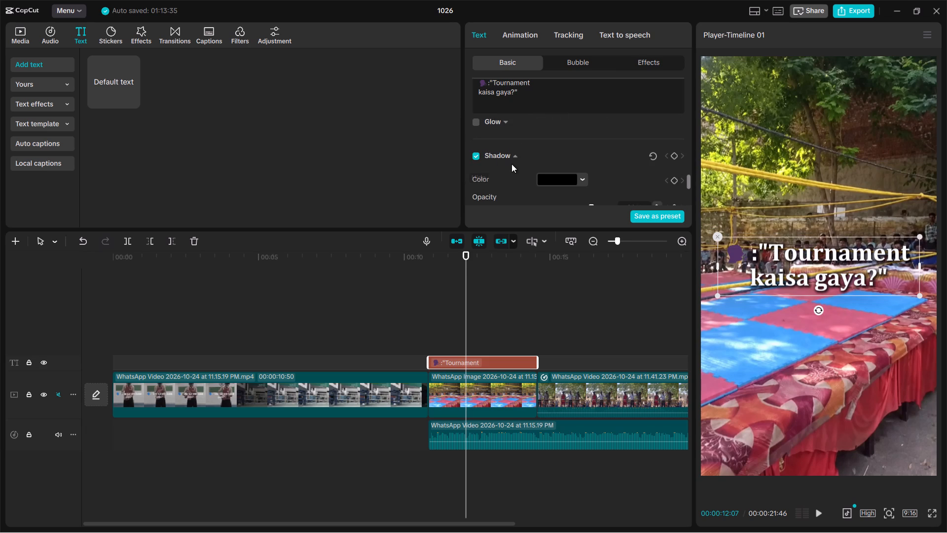
{"action": "scroll", "coordinate": [513, 169], "scroll_direction": "down", "scroll_amount": 1}
{"action": "scroll", "coordinate": [529, 151], "scroll_direction": "up", "scroll_amount": 1}
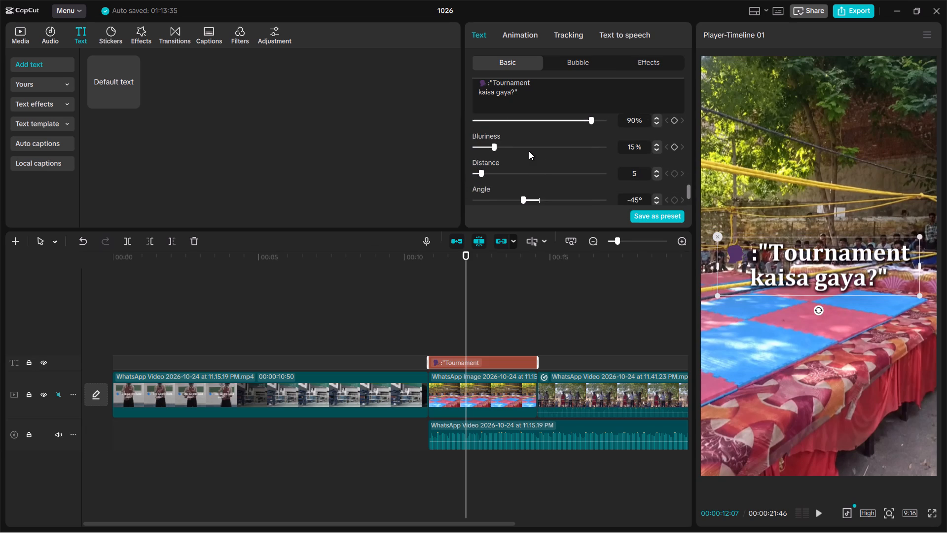
{"action": "scroll", "coordinate": [529, 151], "scroll_direction": "up", "scroll_amount": 1}
{"action": "left_click_drag", "start_coordinate": [492, 143], "coordinate": [586, 155]}
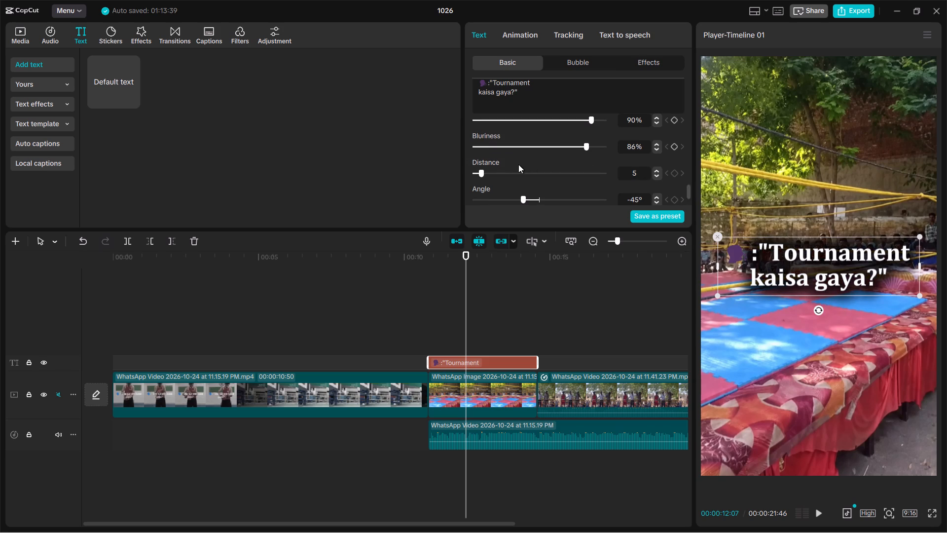
{"action": "left_click", "coordinate": [493, 141]}
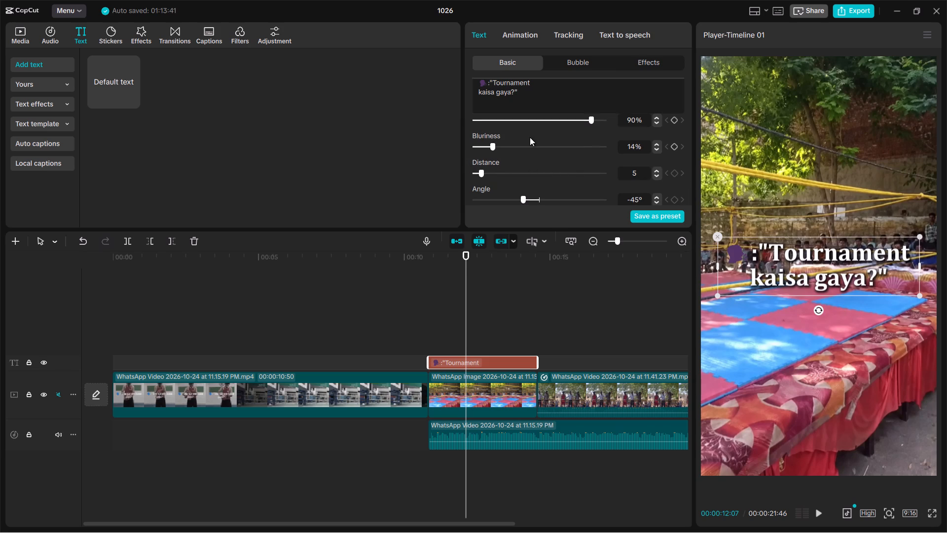
{"action": "left_click_drag", "start_coordinate": [535, 185], "coordinate": [565, 189]}
{"action": "scroll", "coordinate": [565, 189], "scroll_direction": "down", "scroll_amount": 1}
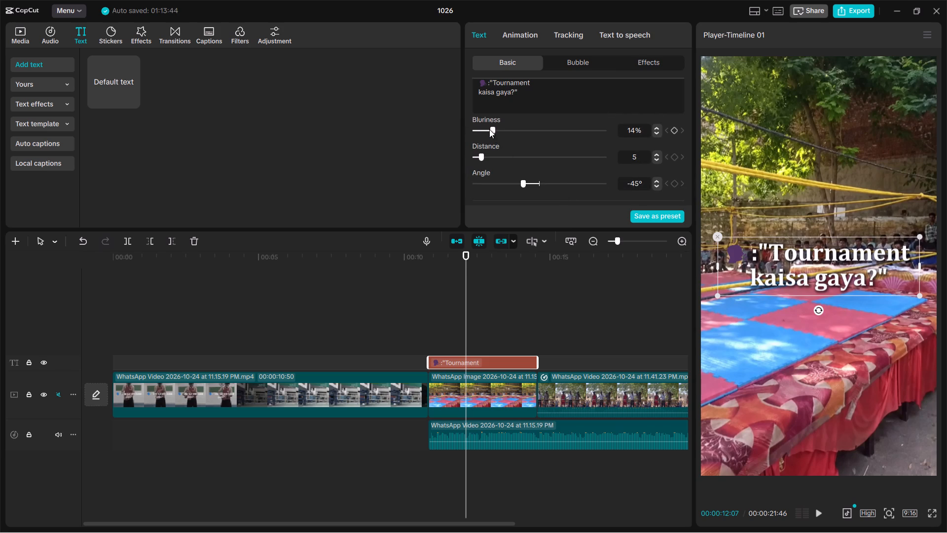
{"action": "left_click_drag", "start_coordinate": [489, 129], "coordinate": [484, 143]}
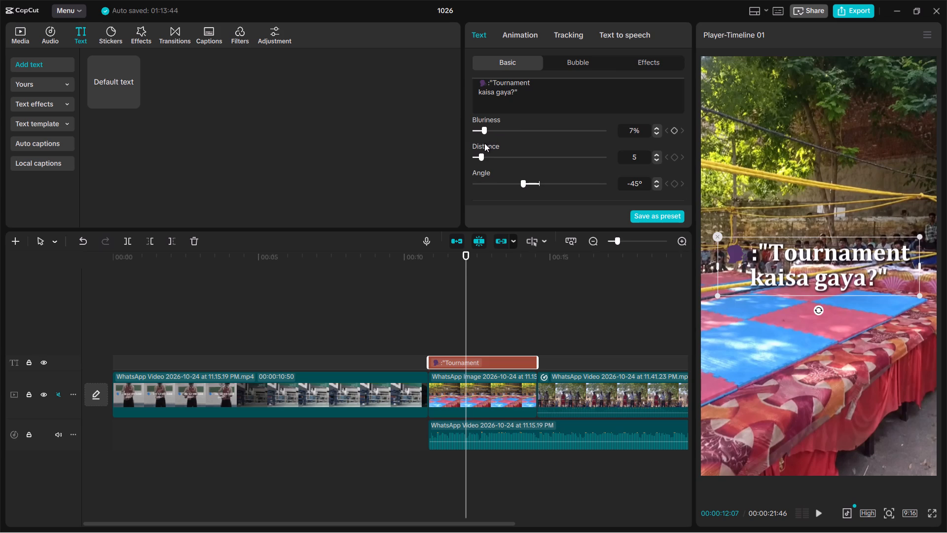
{"action": "left_click_drag", "start_coordinate": [484, 143], "coordinate": [506, 161]}
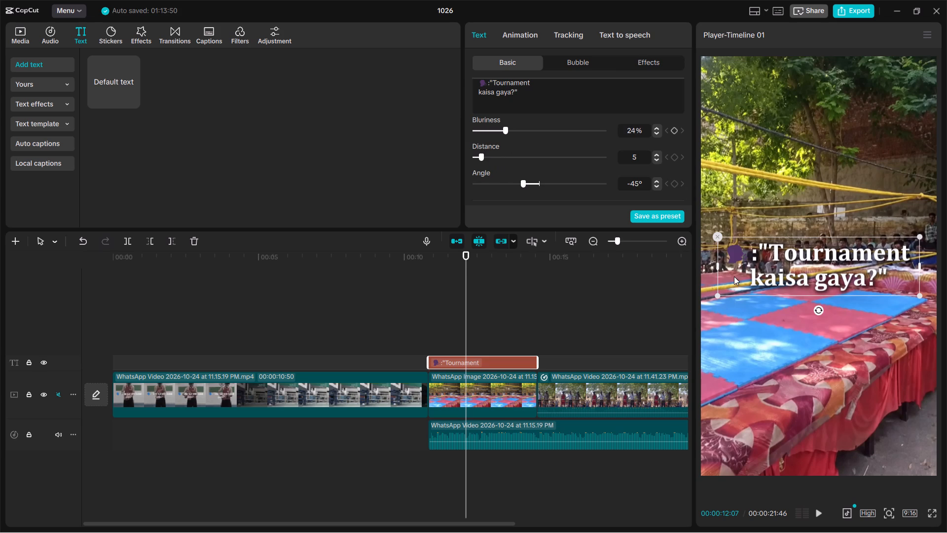
Move the caption up over the trees near the top of the photo, keeping it horizontally centred in the frame.
{"action": "left_click_drag", "start_coordinate": [833, 258], "coordinate": [815, 131]}
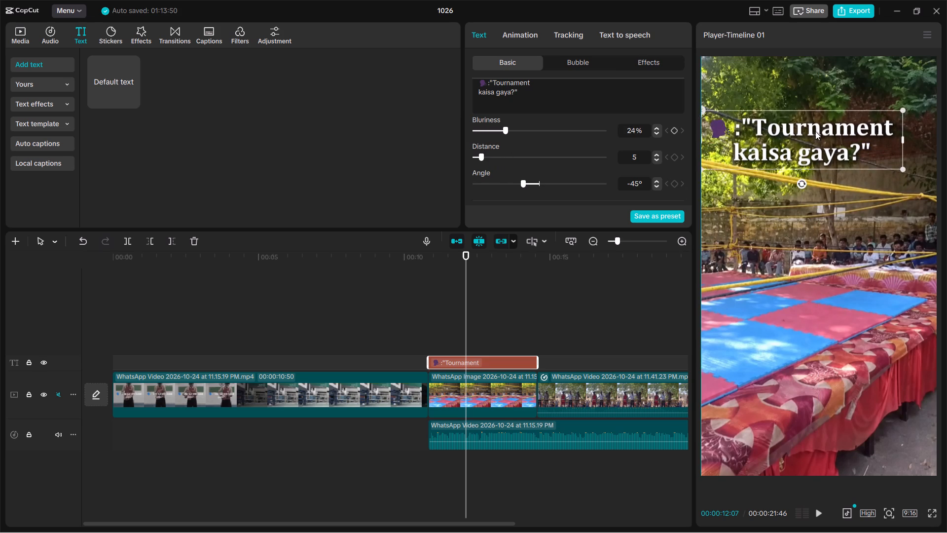
{"action": "left_click_drag", "start_coordinate": [815, 131], "coordinate": [840, 130]}
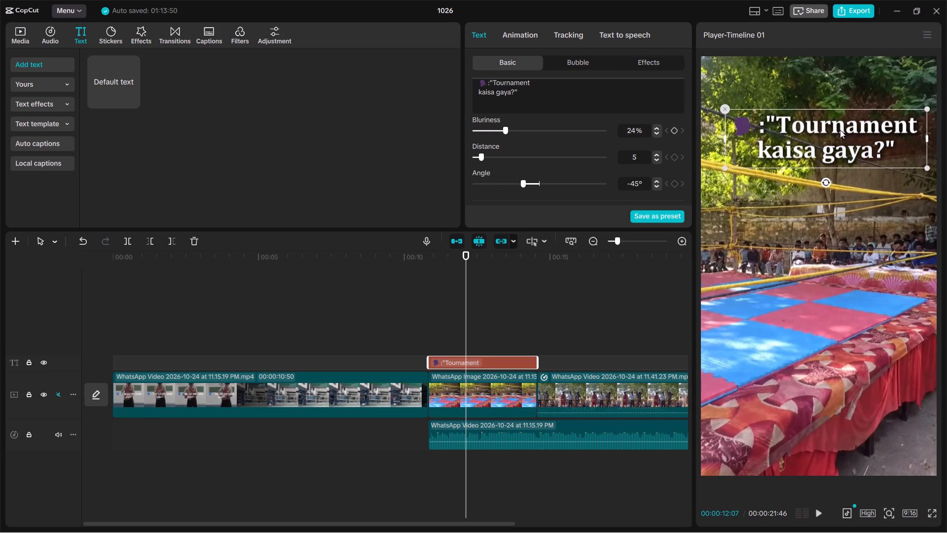
{"action": "left_click_drag", "start_coordinate": [840, 130], "coordinate": [830, 129]}
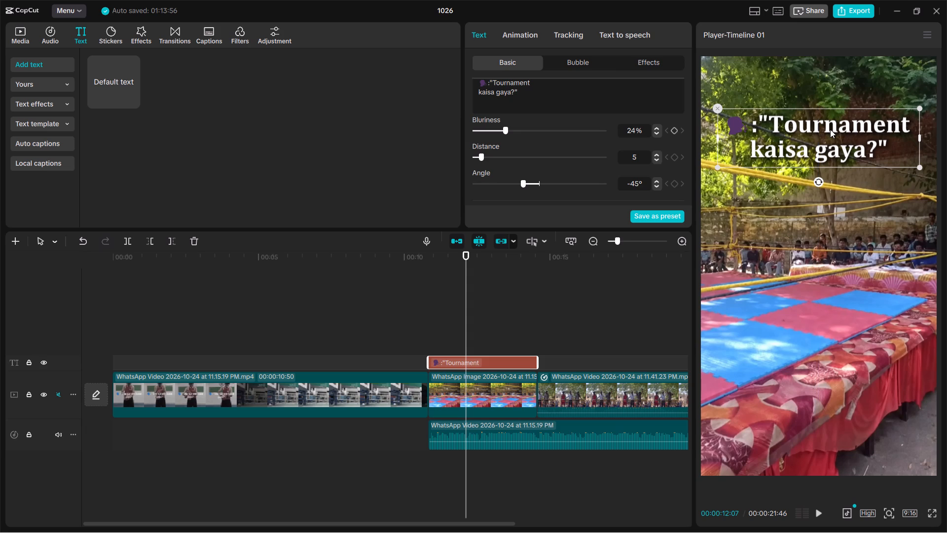